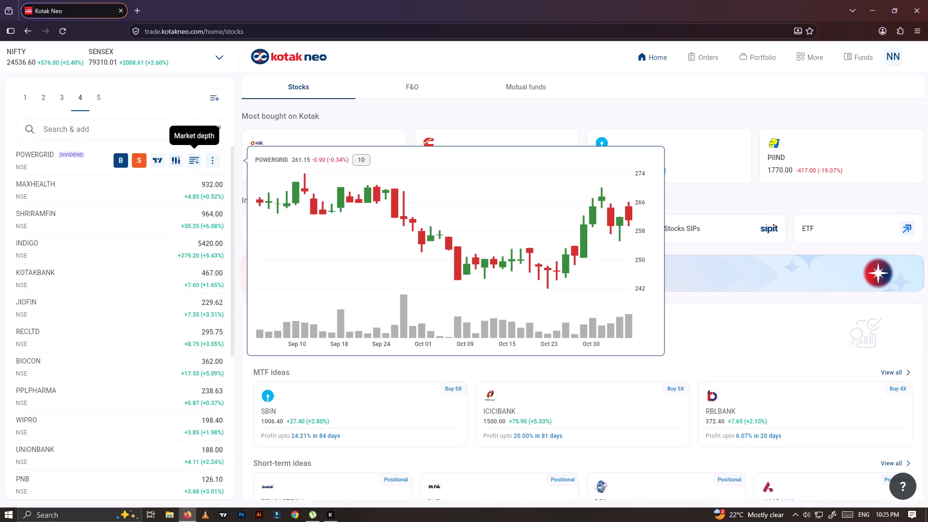
Open the KOTAKBANK technical chart from the watchlist and examine its weekly price history around the two drawn horizontal levels.
left_click(170, 159)
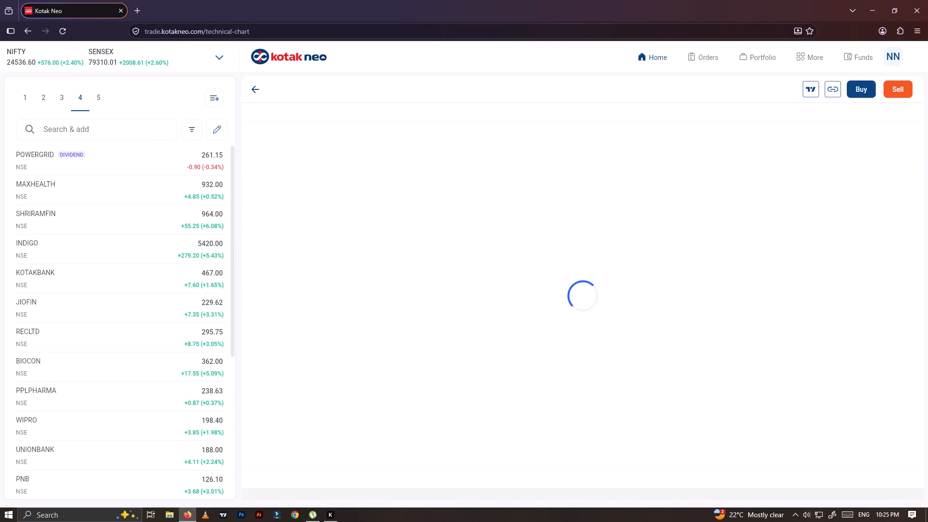
left_click(183, 275)
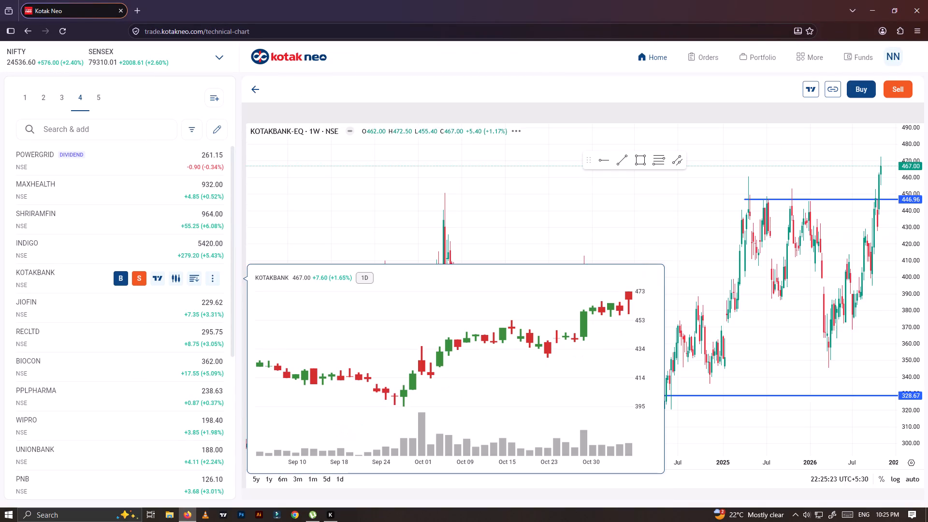
scroll(766, 333, "down", 5)
left_click_drag(760, 333, 550, 303)
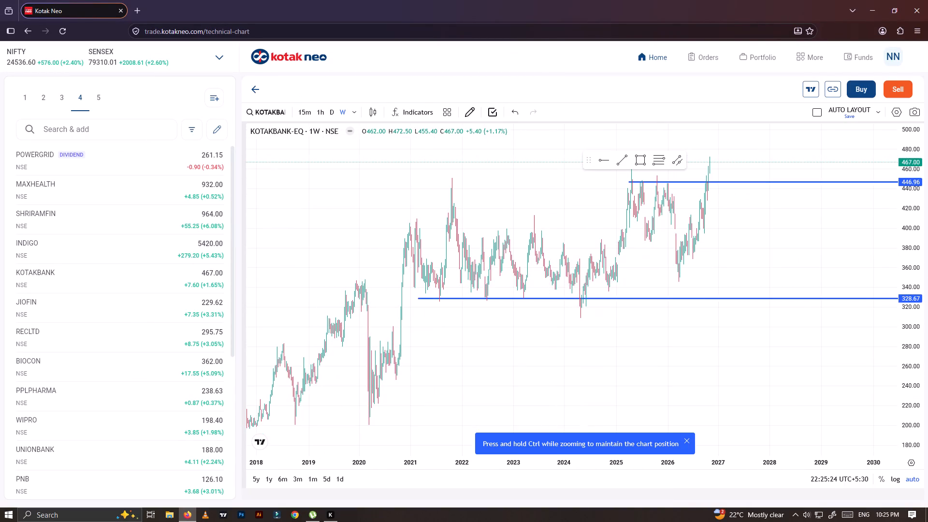
left_click_drag(911, 220, 908, 299)
scroll(759, 306, "up", 6)
left_click_drag(584, 250, 586, 270)
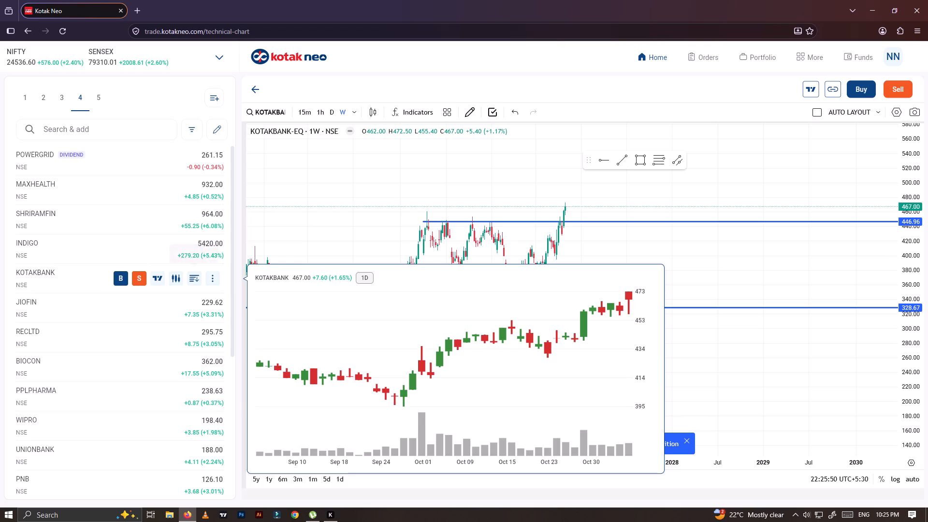
left_click(180, 277)
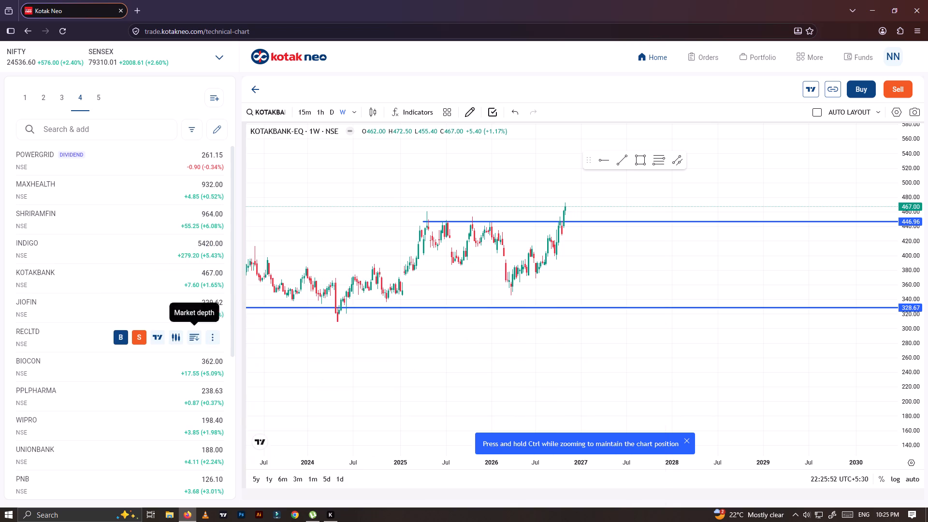
Open the JIOFIN weekly chart from the watchlist.
left_click(181, 312)
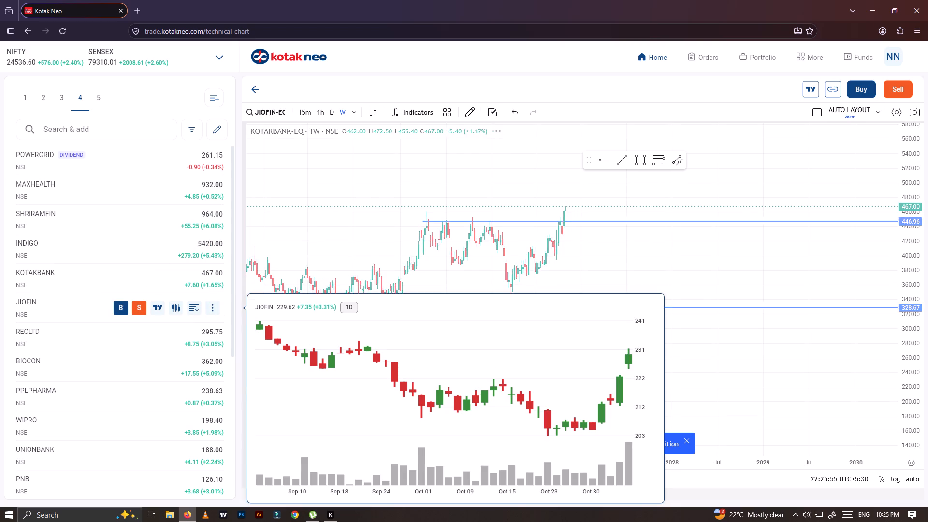
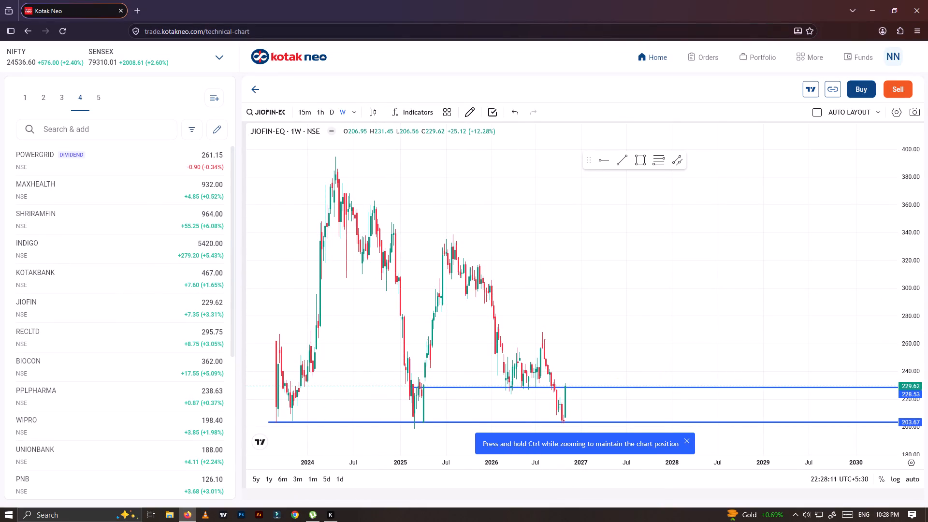
Open the RECLTD weekly technical chart from the watchlist and examine its price history from 2022 through the latest candles.
left_click(180, 337)
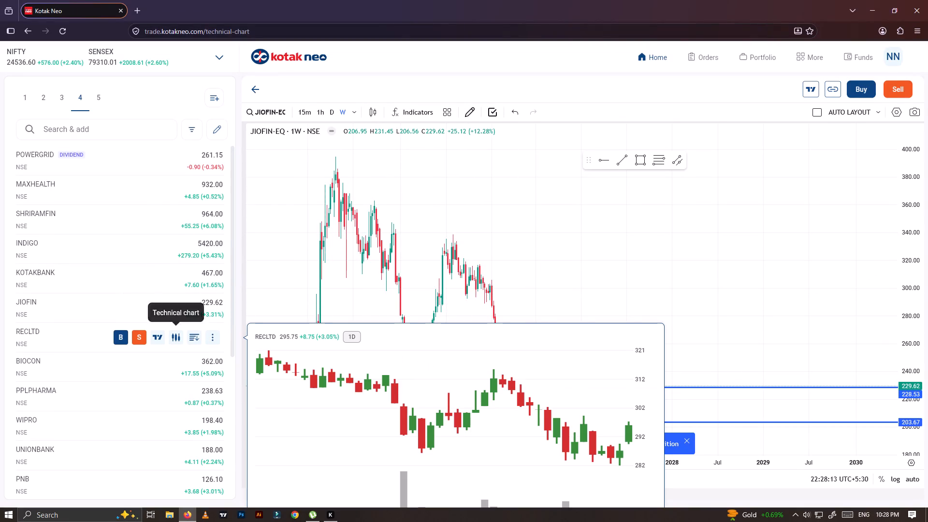
left_click(624, 256)
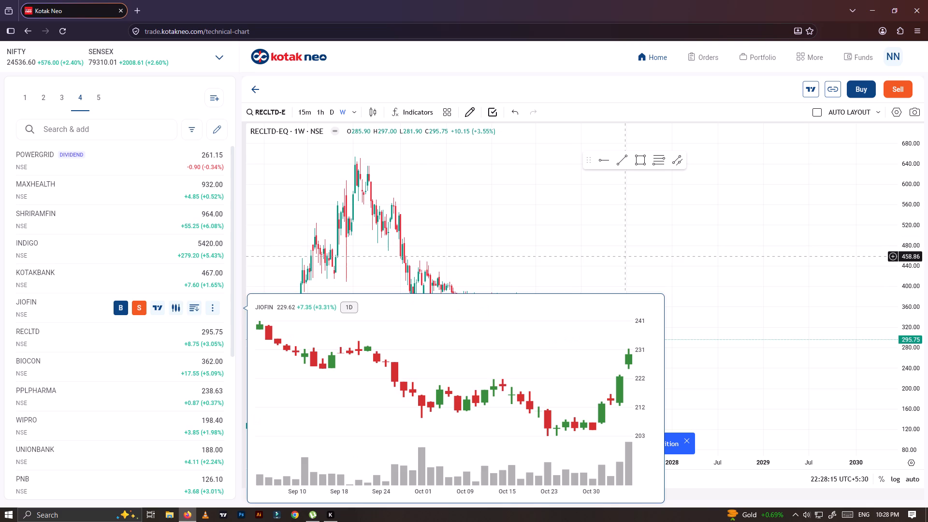
left_click_drag(405, 331, 515, 311)
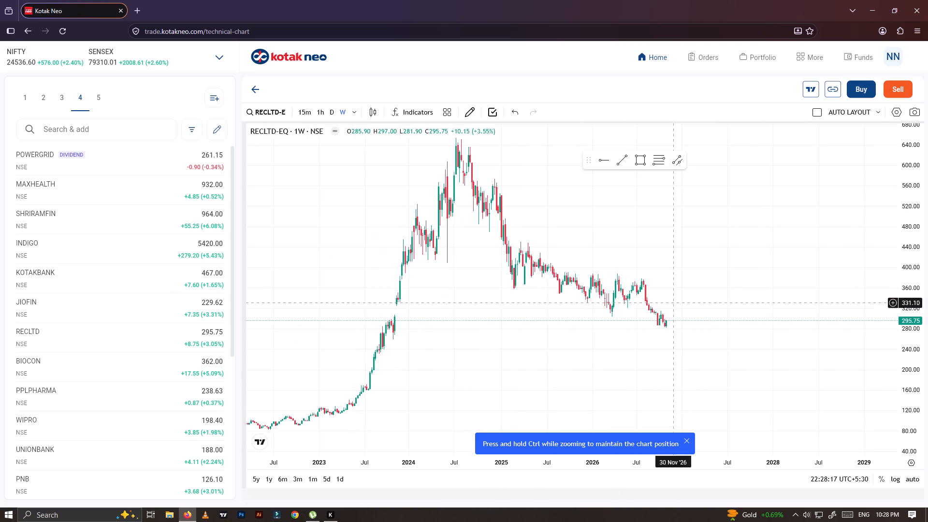
left_click_drag(919, 192, 927, 404)
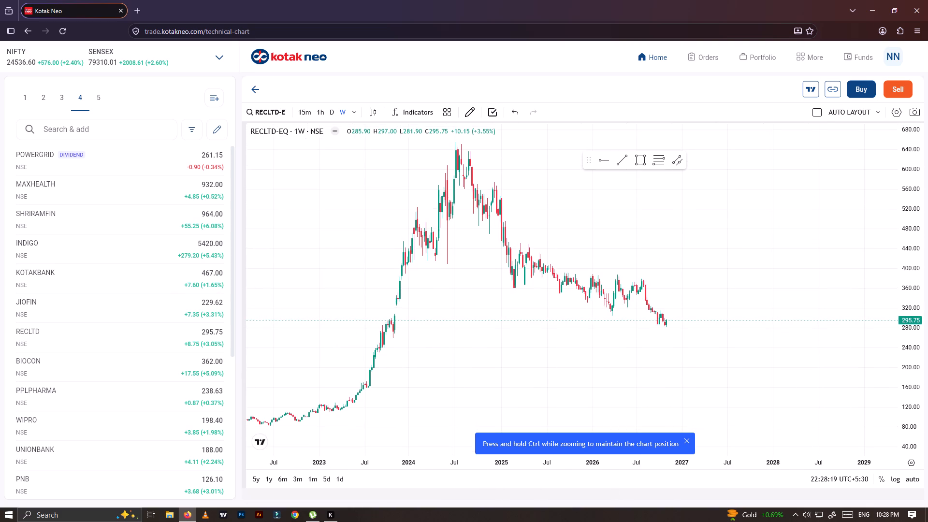
left_click_drag(927, 404, 838, 380)
left_click_drag(807, 314, 806, 267)
left_click(806, 265)
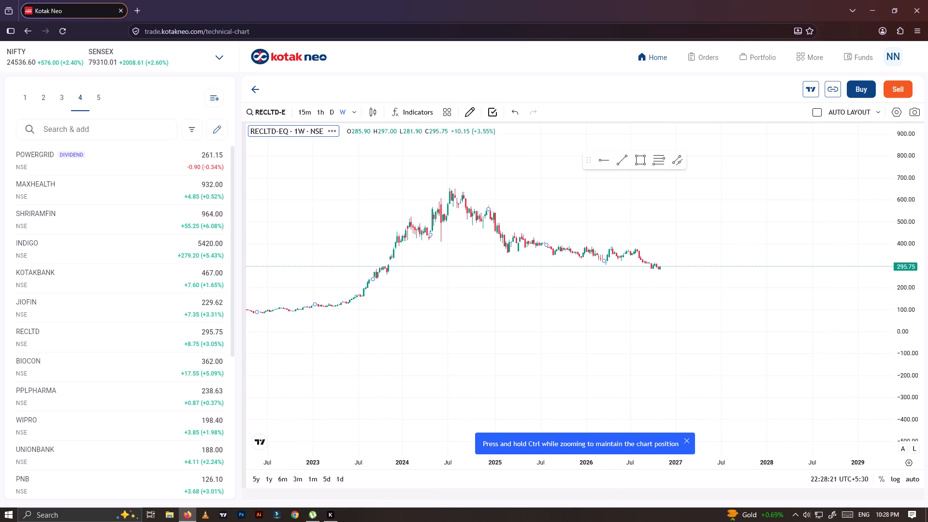
left_click_drag(915, 319, 900, 249)
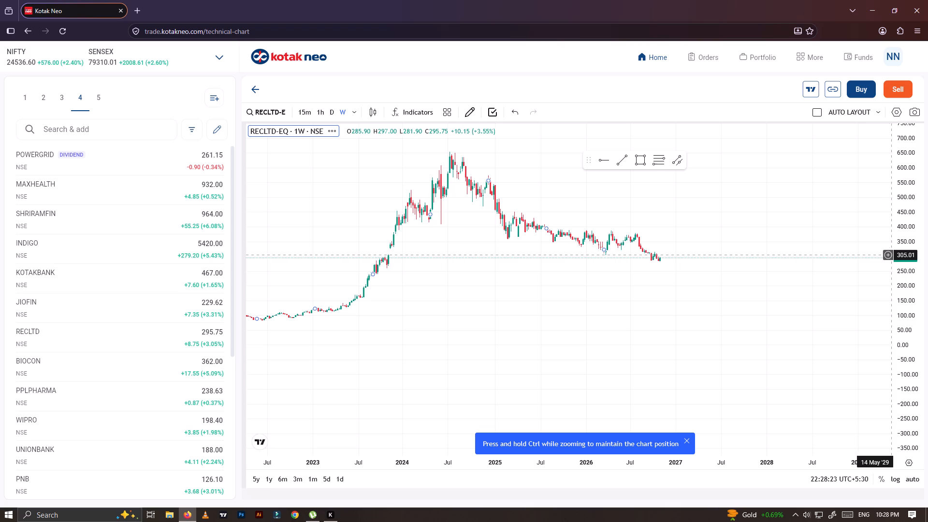
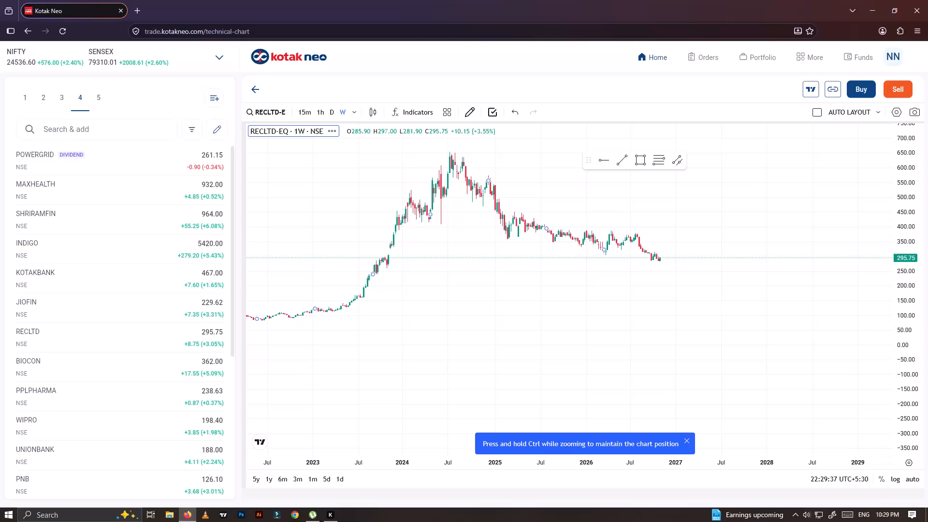
Examine RECLTD's weekly price action at a larger price scale, from the 2023 rally through the 2024 highs to the latest candles.
left_click_drag(917, 366, 908, 249)
scroll(679, 299, "down", 1)
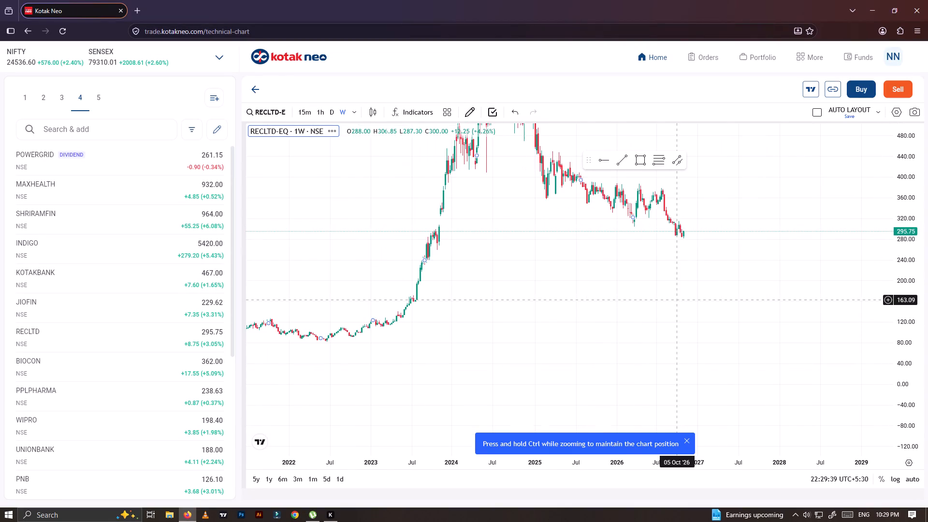
left_click_drag(611, 265, 626, 353)
scroll(518, 331, "up", 1)
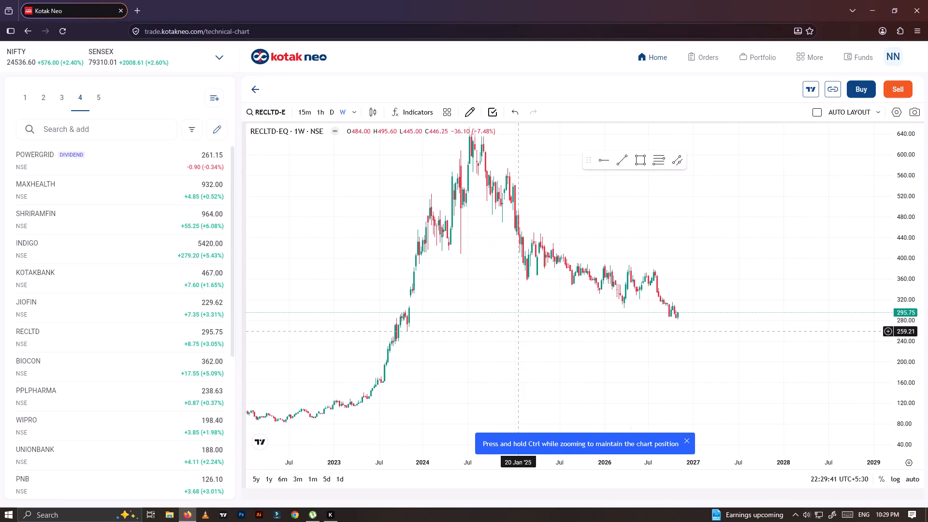
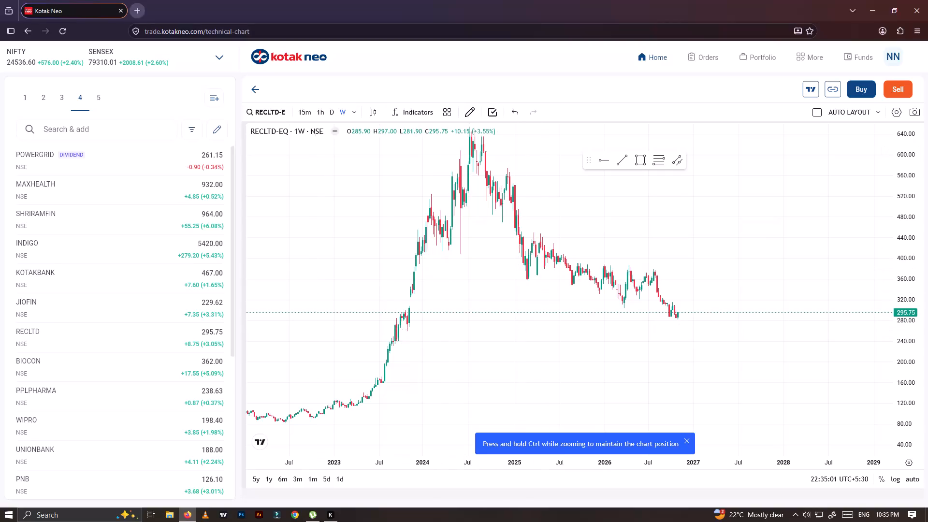
Open YouTube Music in a new browser tab and play Aarzu from the Listen again section.
left_click(139, 0)
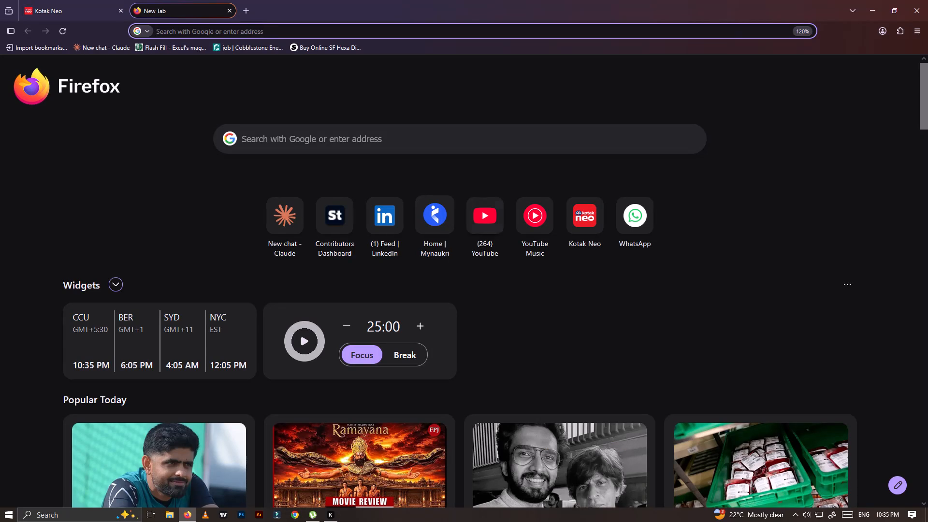
left_click(532, 208)
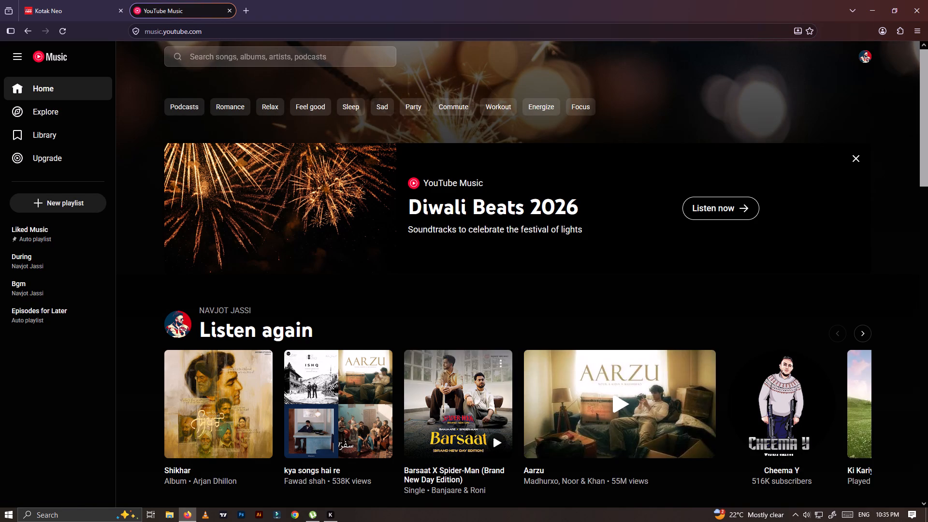
left_click(624, 401)
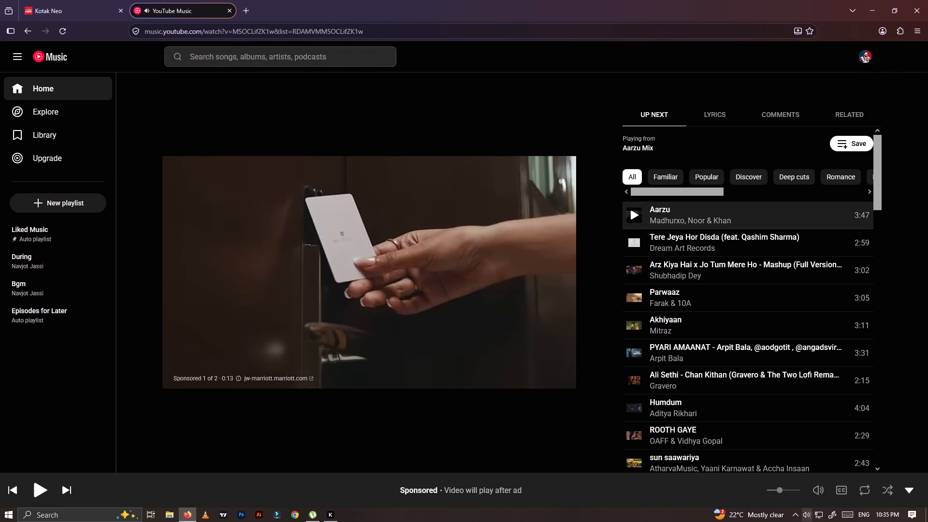
Lower the system speaker volume to 31.
left_click(807, 512)
scroll(807, 512, "down", 5)
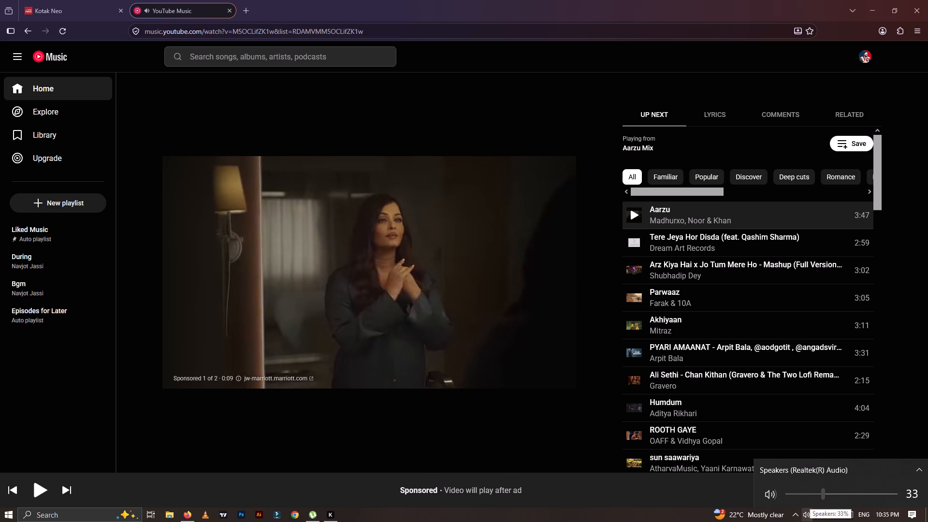
scroll(811, 519, "down", 1)
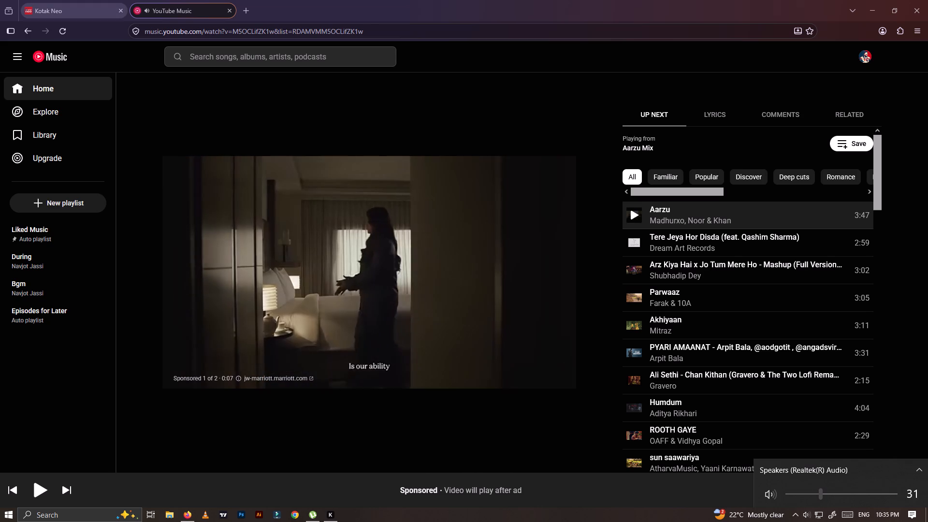
Reorder the browser tabs so Kotak Neo comes after YouTube Music.
left_click_drag(87, 0, 268, 0)
double_click(63, 0)
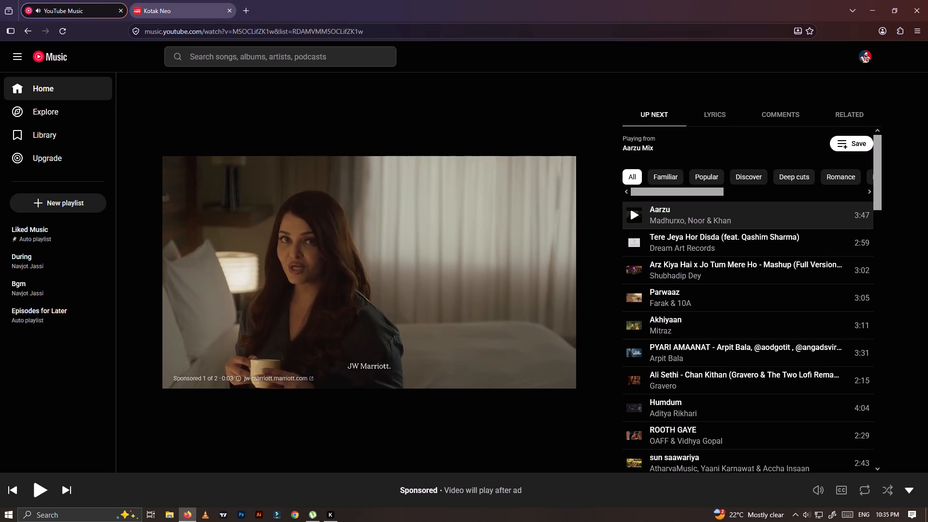
On the RECLTD weekly chart in Kotak Neo, draw a horizontal ray at about 387.06 from August 2025 and lock it.
left_click(169, 0)
scroll(568, 275, "up", 2)
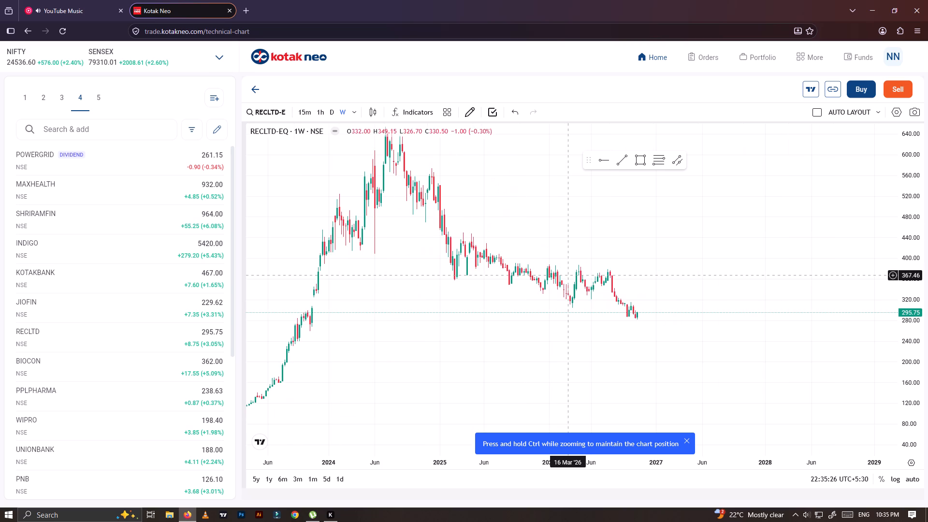
left_click(605, 164)
left_click(505, 265)
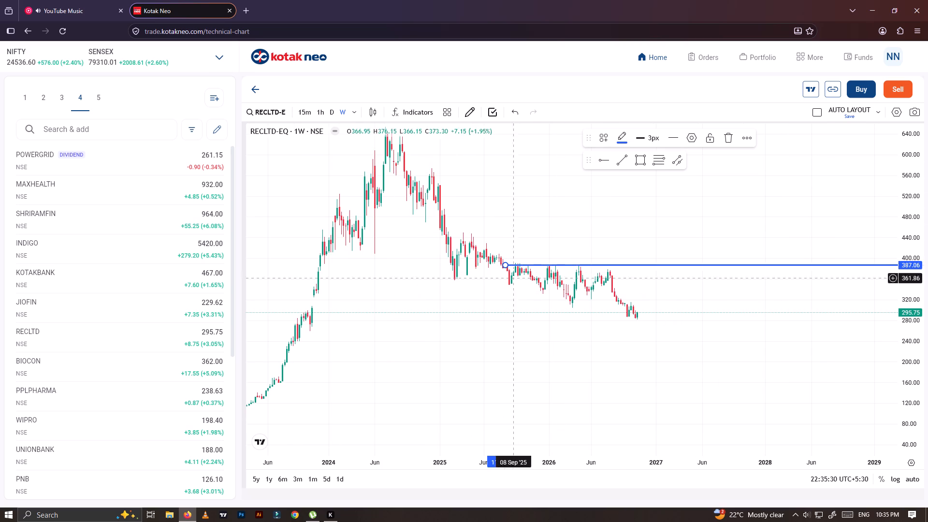
left_click(715, 145)
Check the playback of Aarzu in YouTube Music and return to the Kotak Neo chart.
left_click(71, 0)
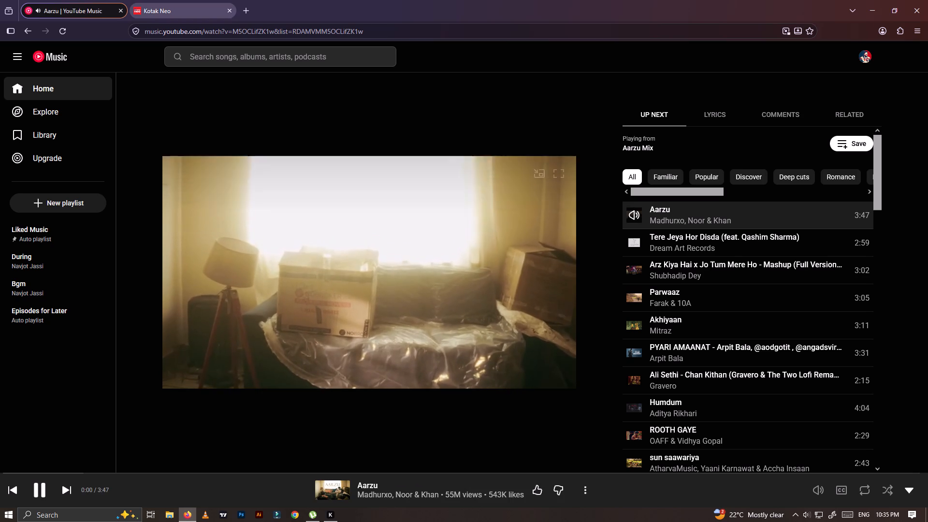
left_click(147, 0)
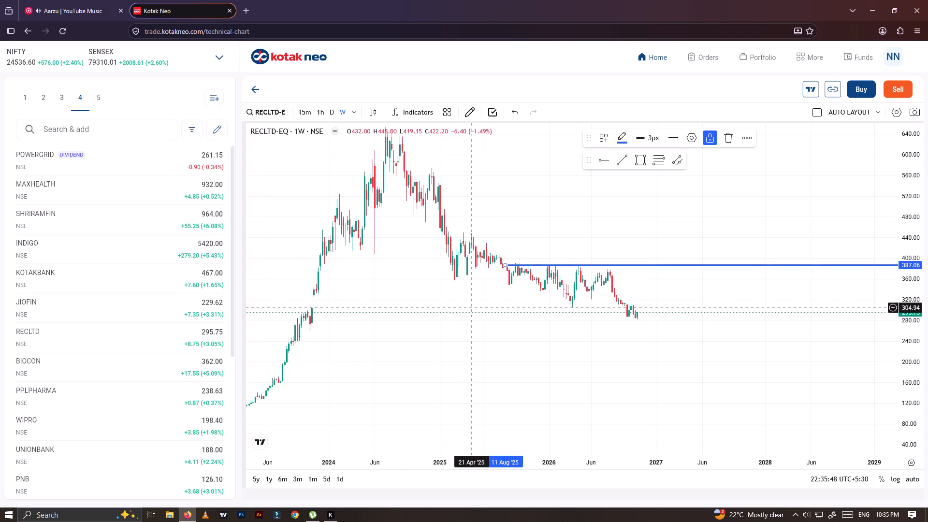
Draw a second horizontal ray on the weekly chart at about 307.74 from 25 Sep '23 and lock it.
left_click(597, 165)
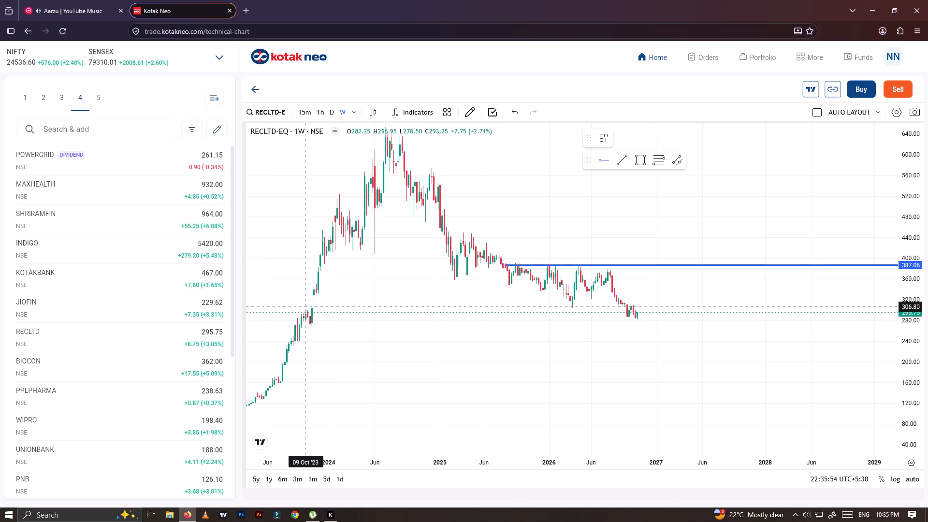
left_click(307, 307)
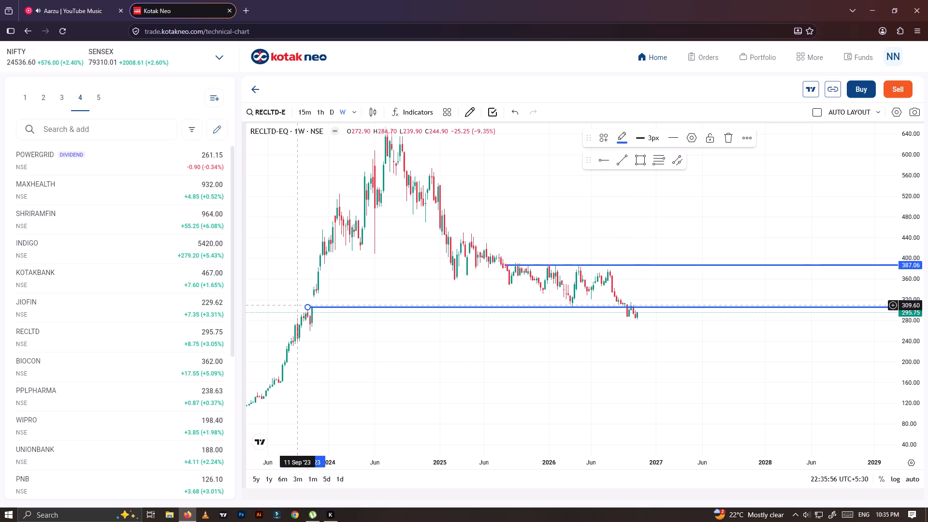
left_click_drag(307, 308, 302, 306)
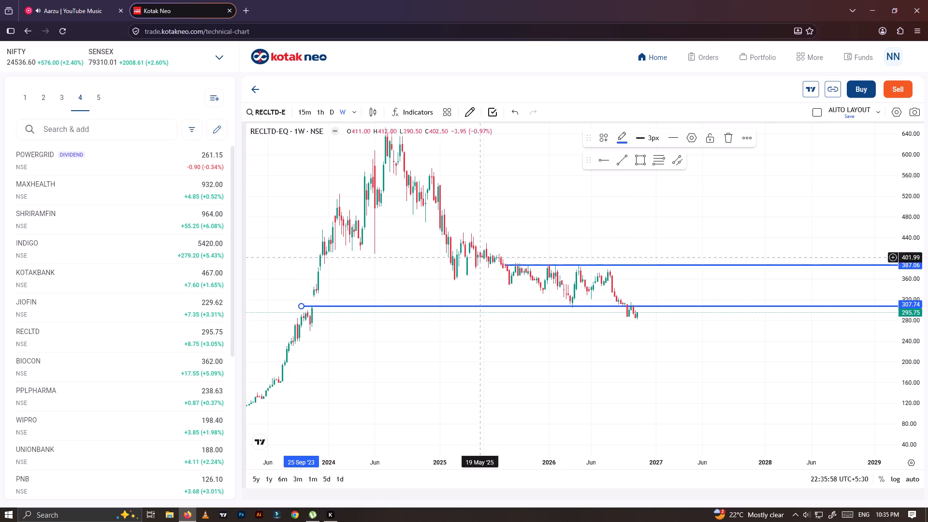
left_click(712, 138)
Switch the RECLTD chart to the daily timeframe and review the price action around the two horizontal rays.
left_click(330, 113)
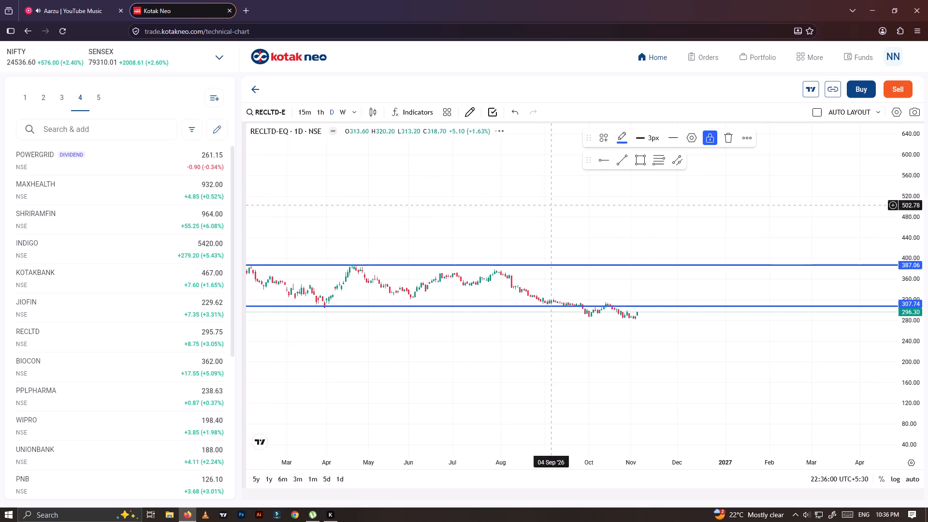
left_click_drag(901, 393, 833, 169)
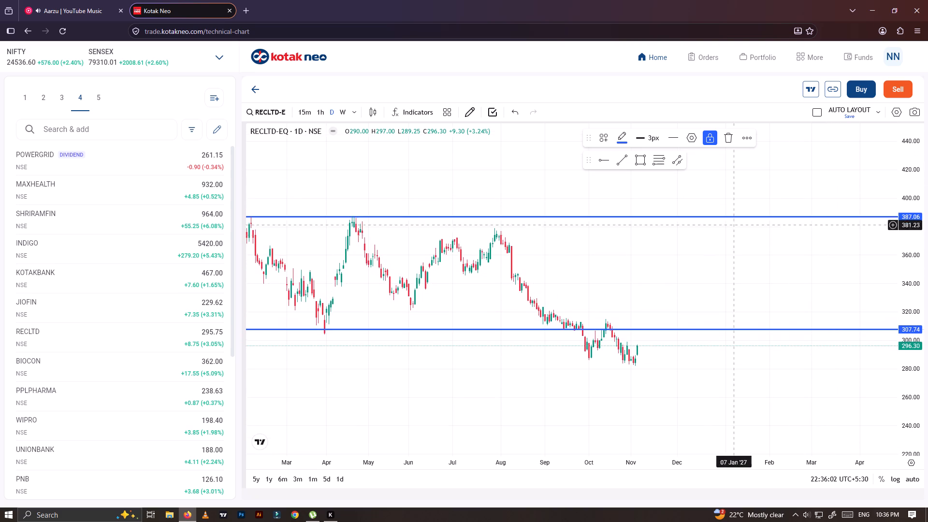
scroll(636, 266, "down", 12)
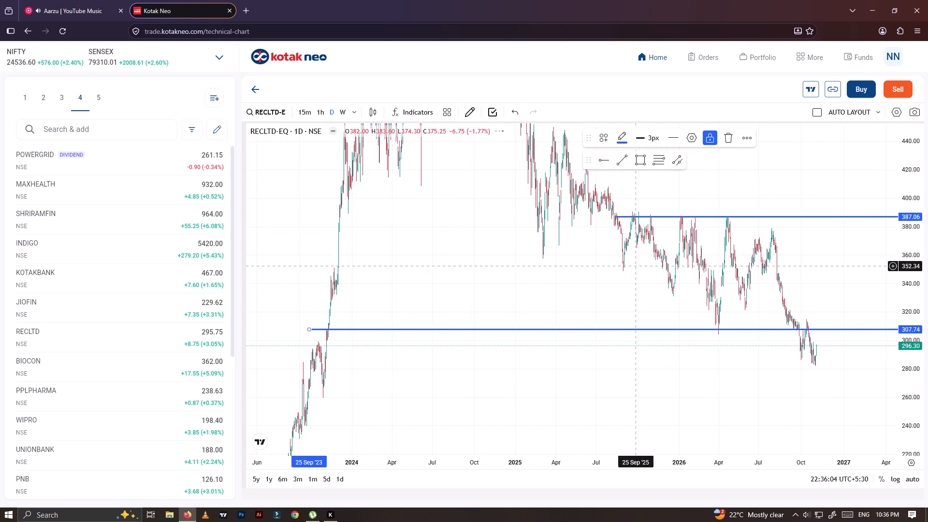
scroll(635, 266, "up", 12)
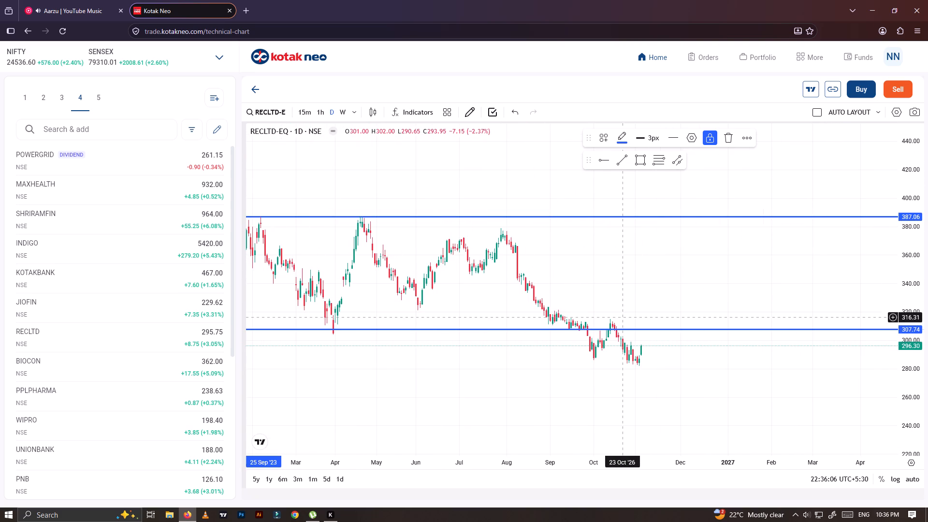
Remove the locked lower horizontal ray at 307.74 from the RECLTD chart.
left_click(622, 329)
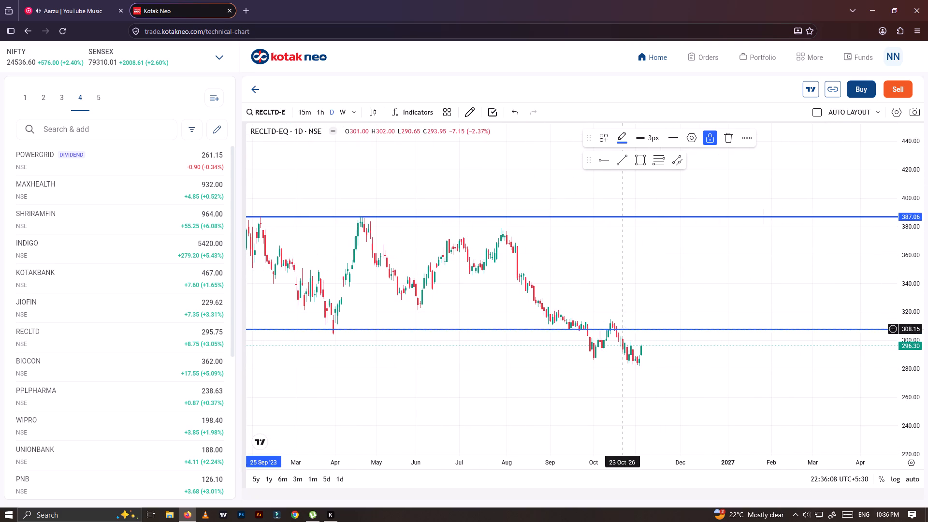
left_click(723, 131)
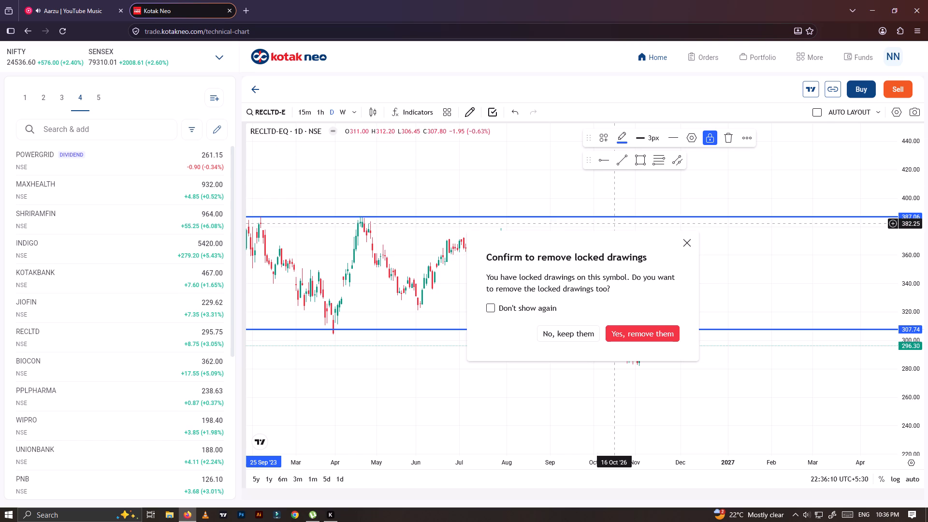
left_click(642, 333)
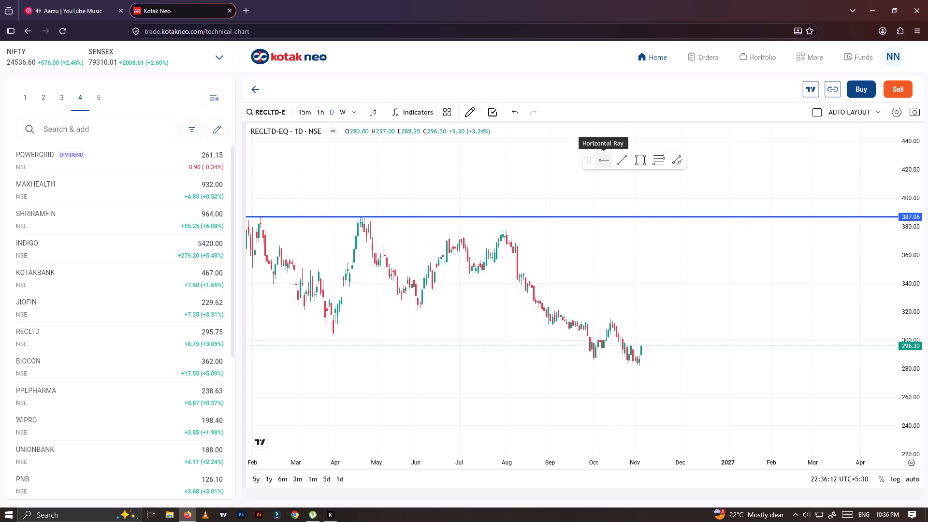
Draw a horizontal ray on the daily chart at about 314.61 from 07 Sep '26, keep its default style and lock it.
left_click(606, 165)
double_click(559, 319)
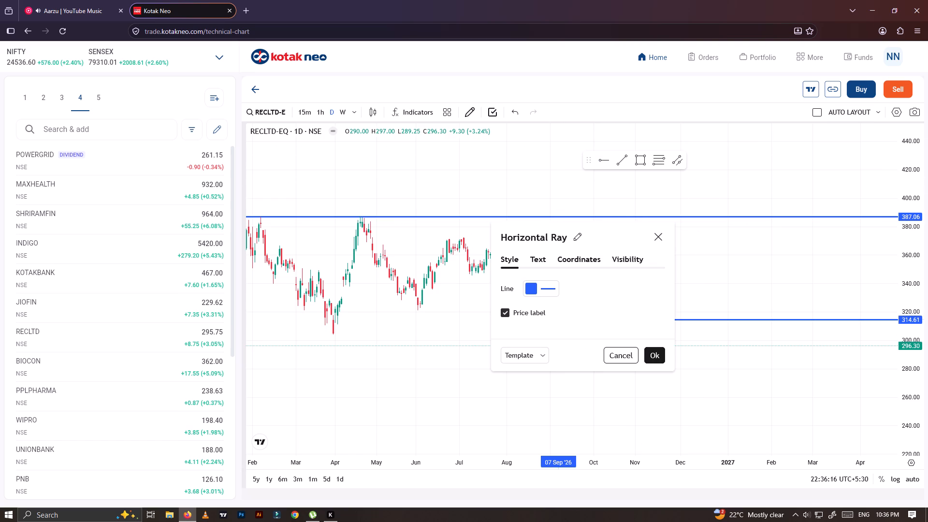
left_click(653, 354)
left_click(710, 139)
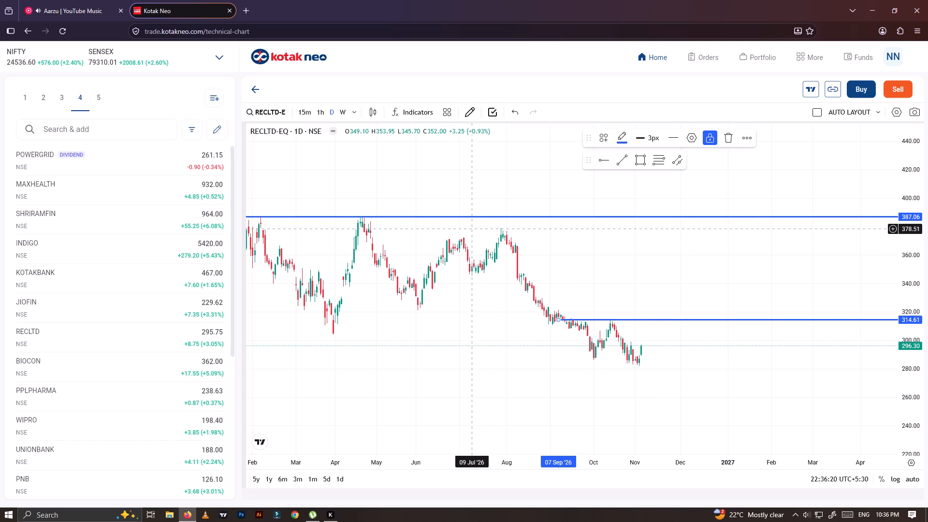
Examine RECLTD's recent daily highs and lows below the 314.61 ray at a larger price scale.
scroll(472, 229, "down", 5)
scroll(482, 356, "up", 6)
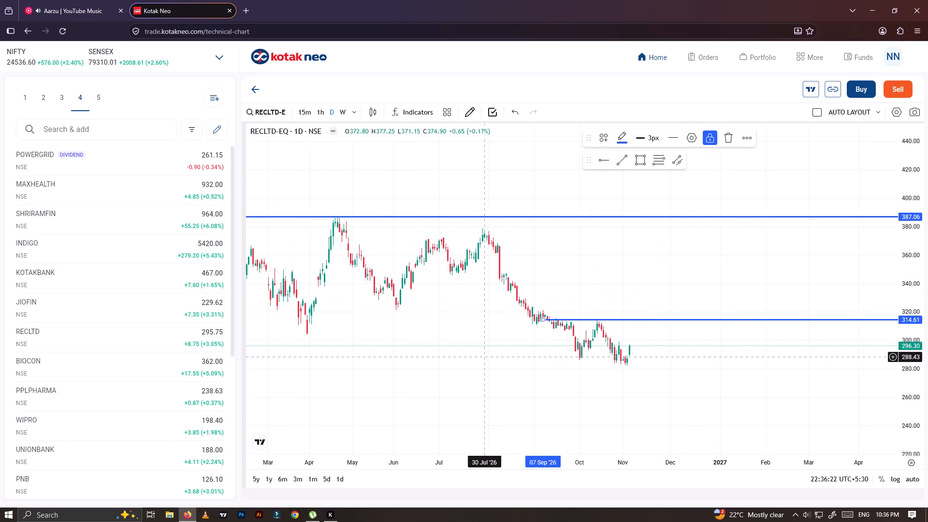
left_click_drag(901, 416, 871, 340)
left_click(869, 332)
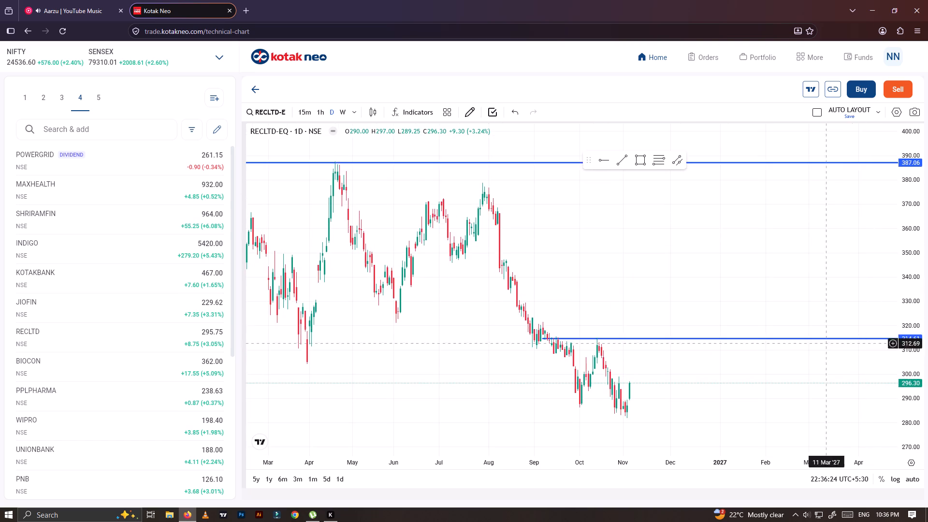
left_click_drag(747, 373, 616, 264)
left_click(610, 249)
scroll(484, 291, "down", 1)
left_click_drag(581, 318, 609, 309)
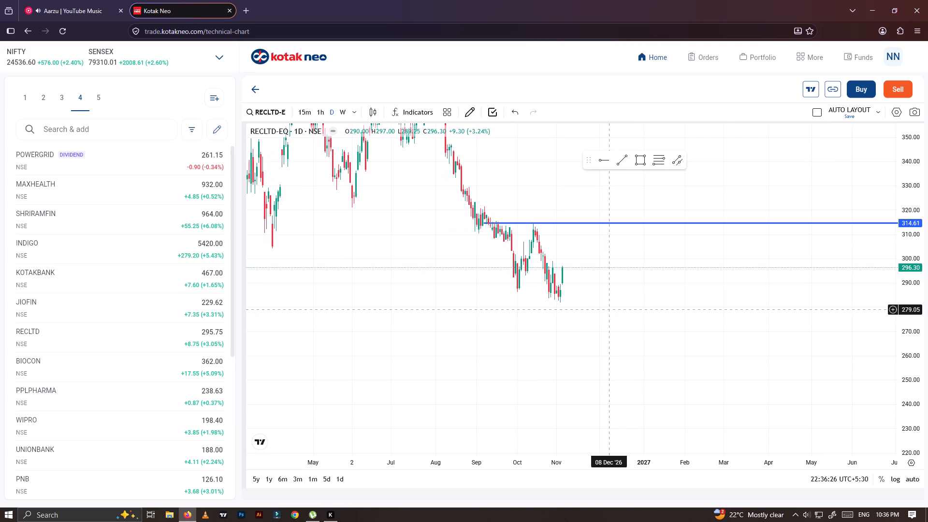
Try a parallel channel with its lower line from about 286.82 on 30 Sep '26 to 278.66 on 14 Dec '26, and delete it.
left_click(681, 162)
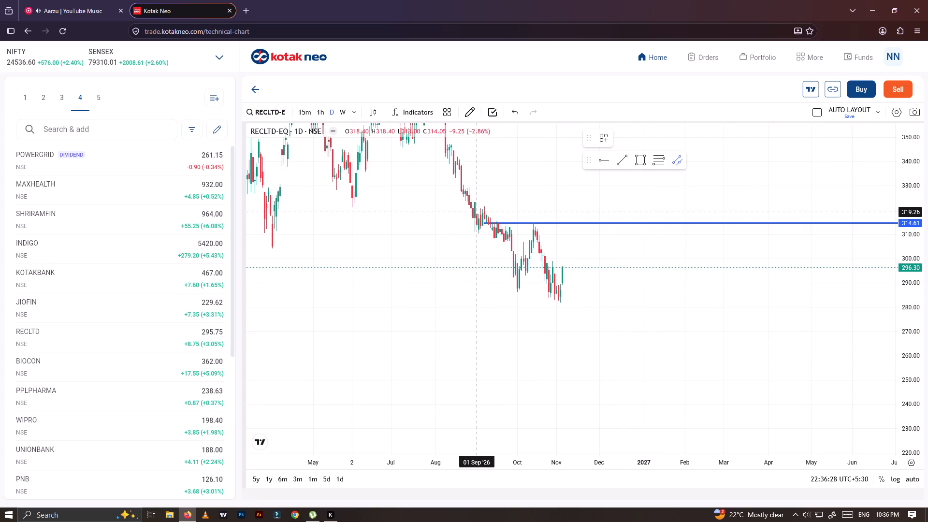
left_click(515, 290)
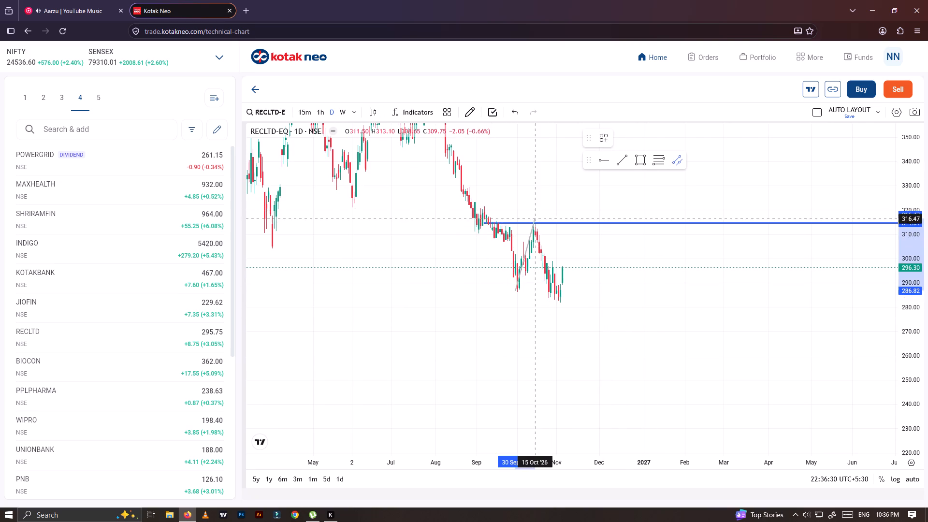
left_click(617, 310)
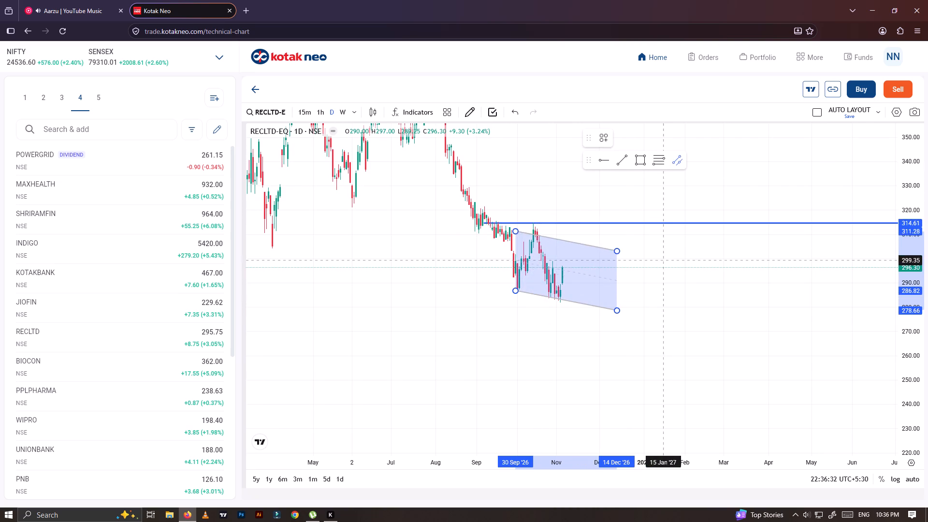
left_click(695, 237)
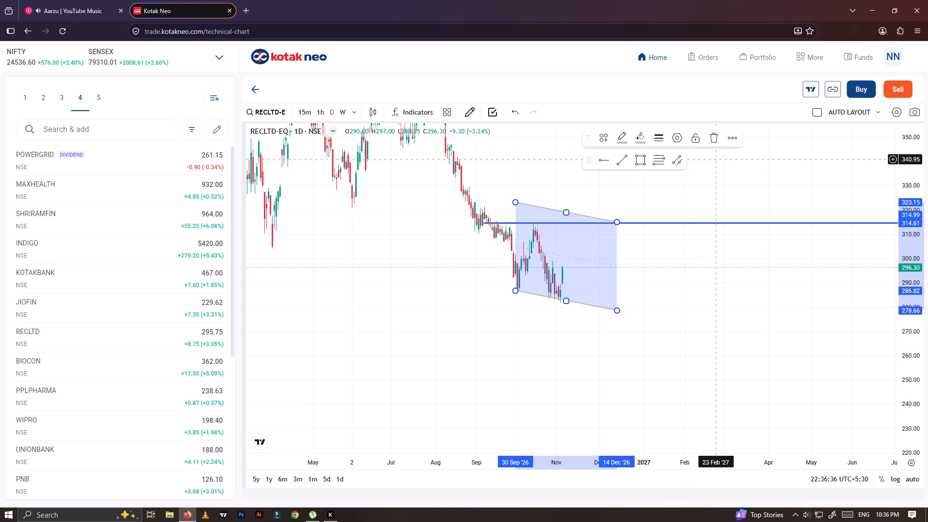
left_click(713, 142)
Examine RECLTD's daily price action between the 387.06 and 314.61 rays, from mid-2025 to the latest candles.
scroll(479, 248, "up", 3)
left_click_drag(401, 275, 477, 292)
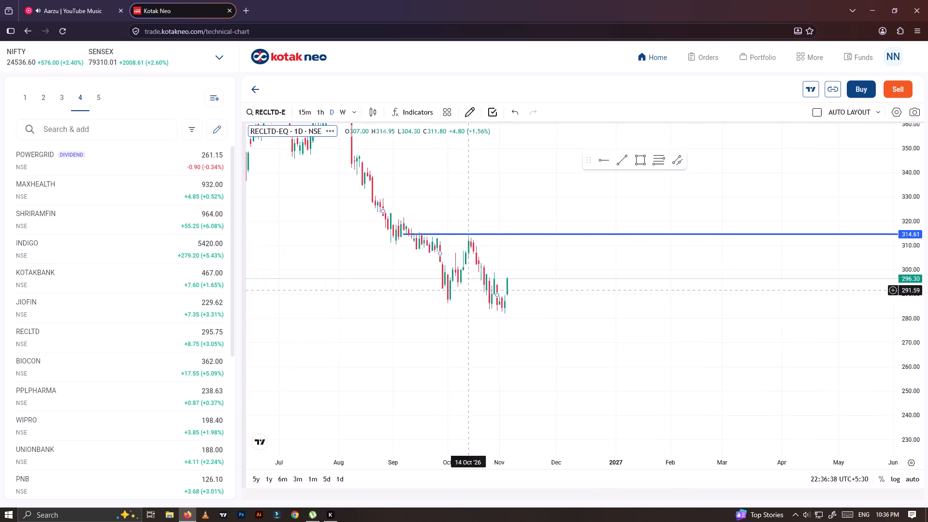
left_click_drag(477, 292, 517, 300)
scroll(489, 305, "down", 5)
left_click_drag(908, 196, 911, 213)
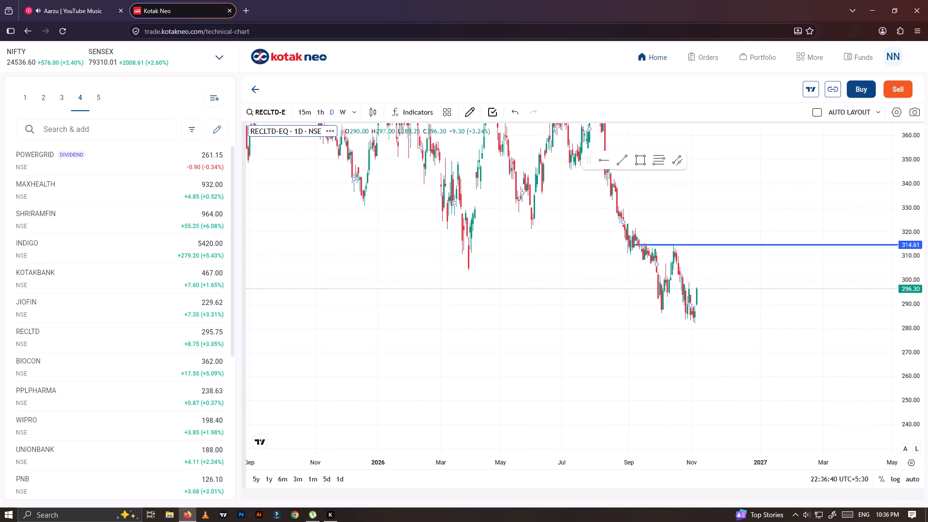
left_click_drag(911, 213, 916, 356)
scroll(668, 300, "down", 6)
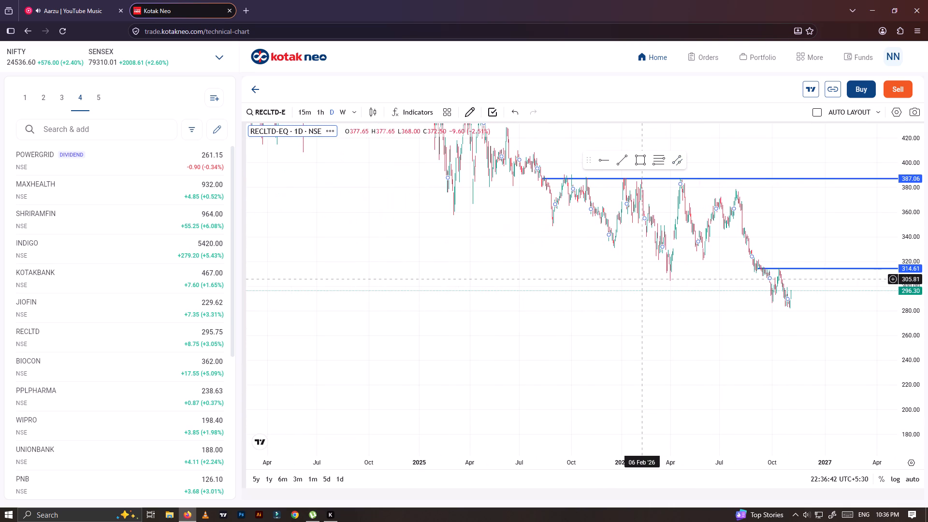
scroll(610, 285, "up", 5)
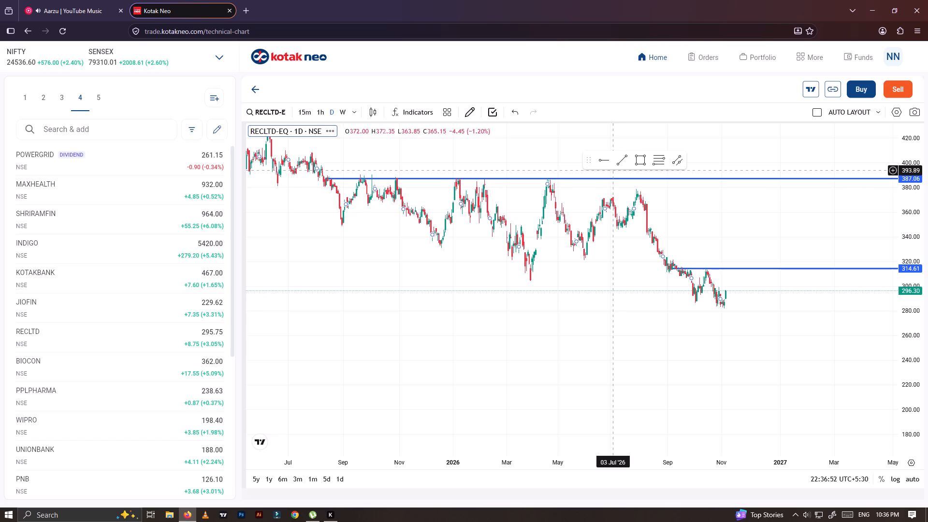
scroll(696, 308, "up", 5)
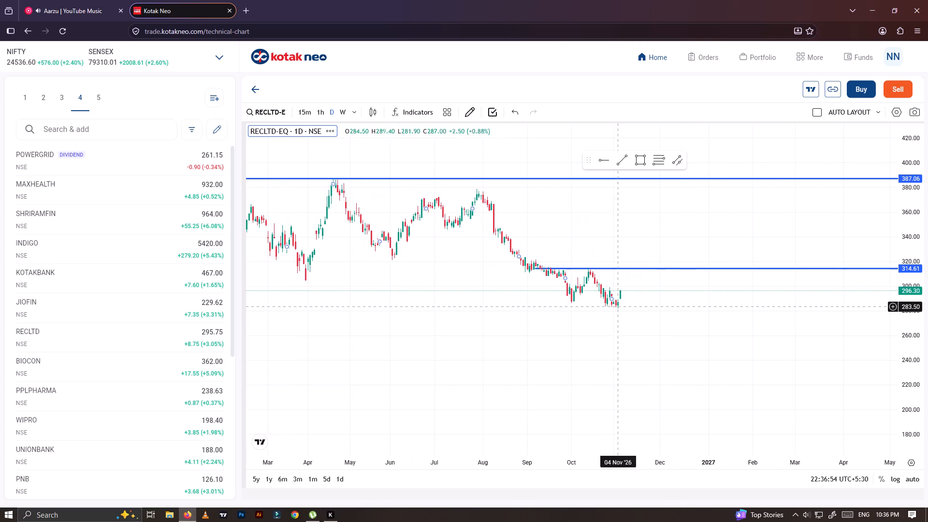
Draw a horizontal ray on RECLTD's daily chart at about 283.11 from 19 Oct '26 and lock it.
left_click(606, 163)
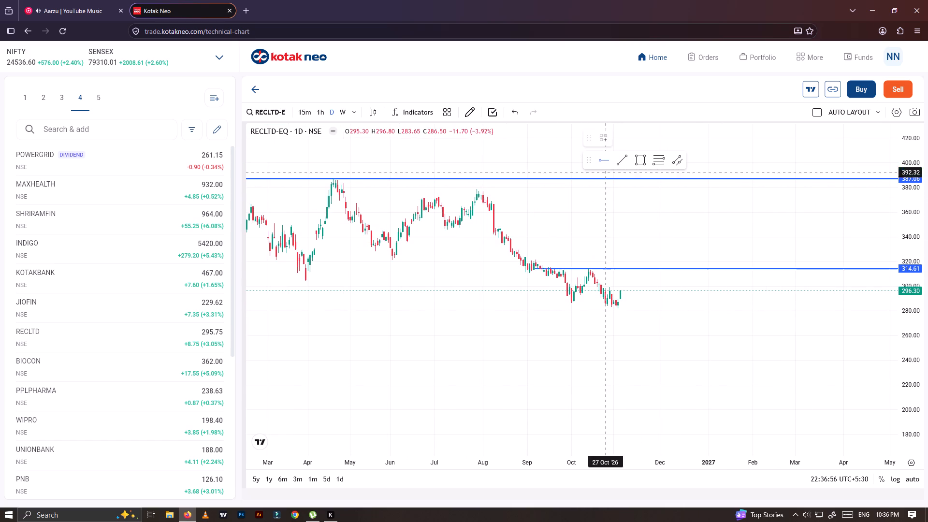
left_click(595, 307)
left_click(708, 135)
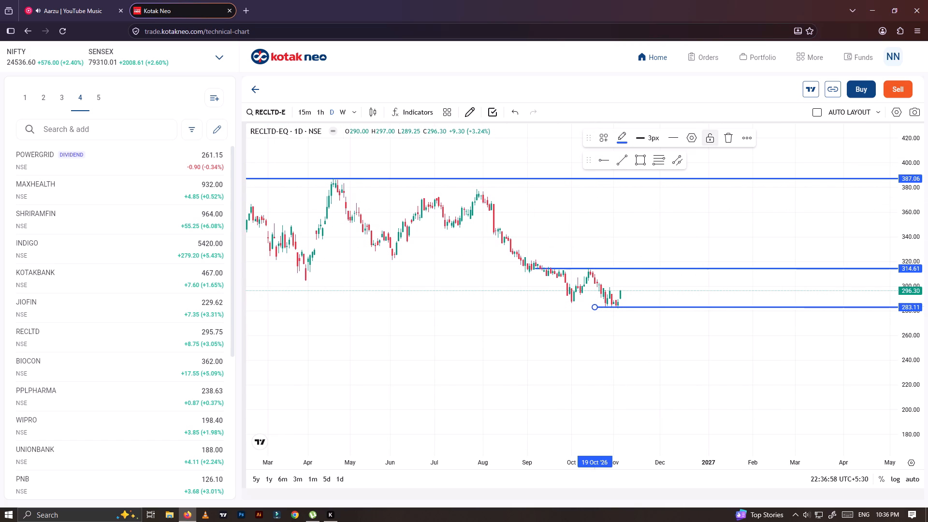
Switch RECLTD's chart to the weekly interval with its long-term history in view.
left_click(346, 114)
scroll(460, 300, "down", 14)
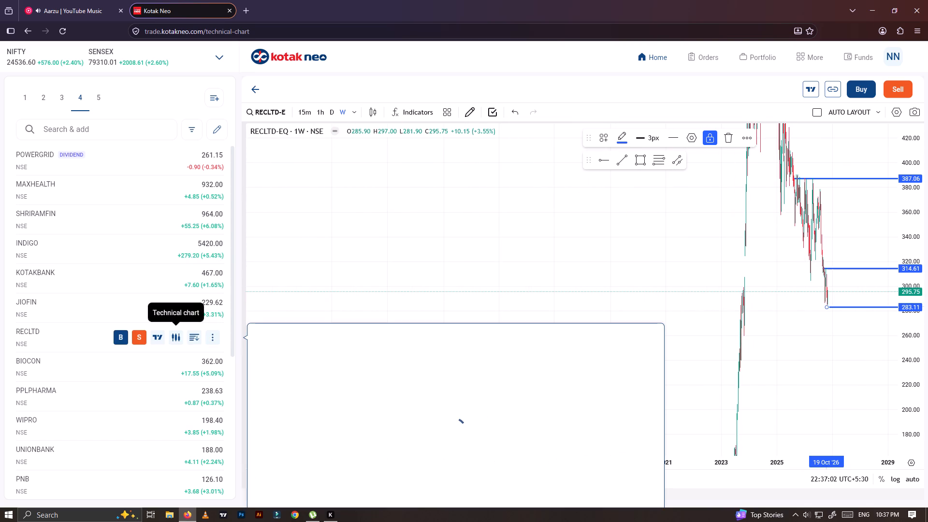
Open BIOCON's technical chart from the watchlist.
left_click(176, 368)
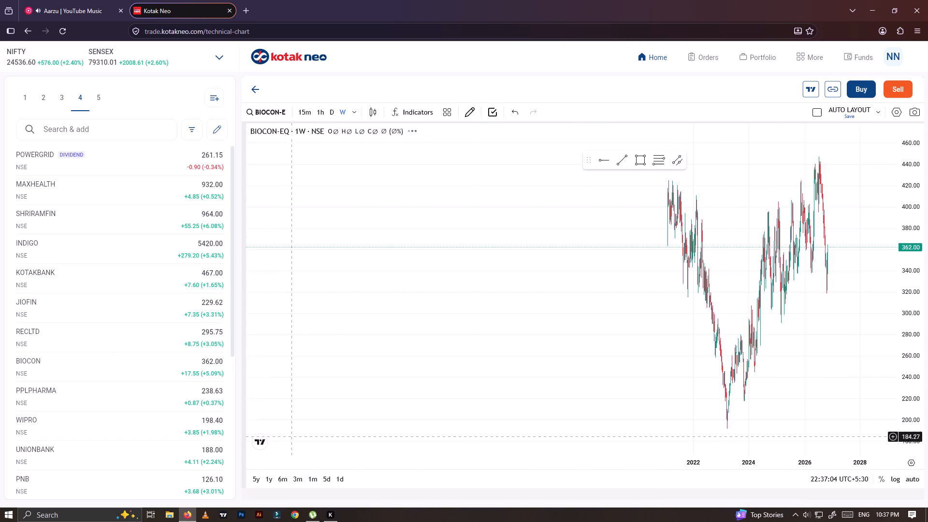
Examine BIOCON's weekly price history at several scales, from its long-term swings to the latest candles.
left_click_drag(900, 217, 888, 418)
scroll(699, 320, "up", 4)
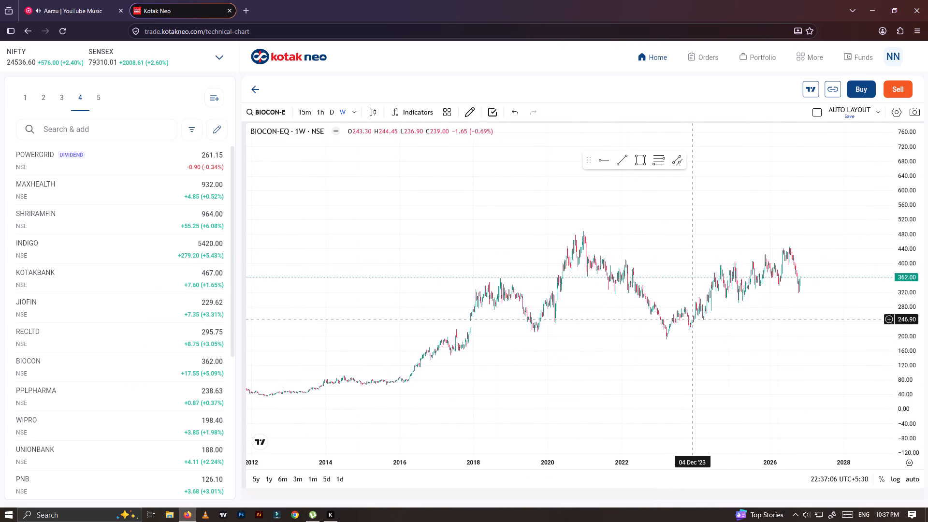
scroll(690, 319, "up", 3)
left_click_drag(911, 368, 880, 187)
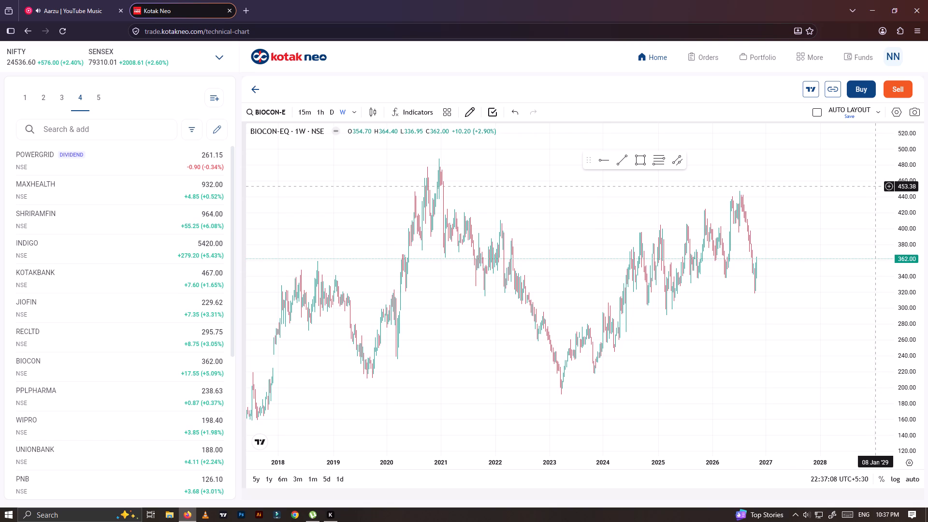
scroll(711, 249, "up", 4)
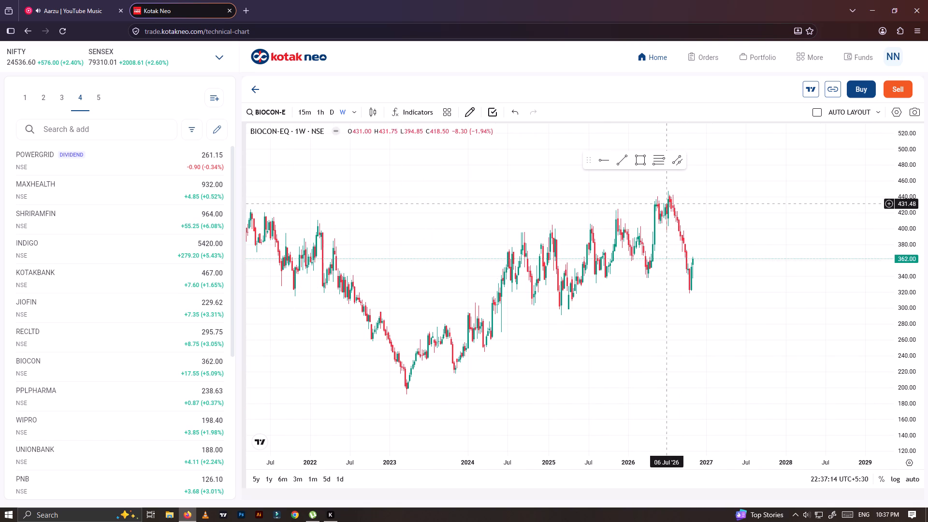
scroll(694, 265, "up", 3)
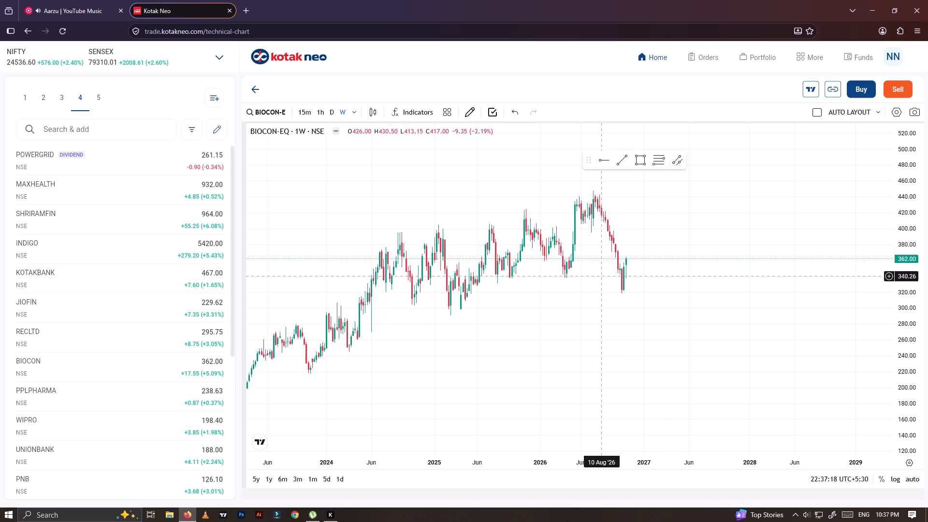
scroll(601, 305, "down", 9)
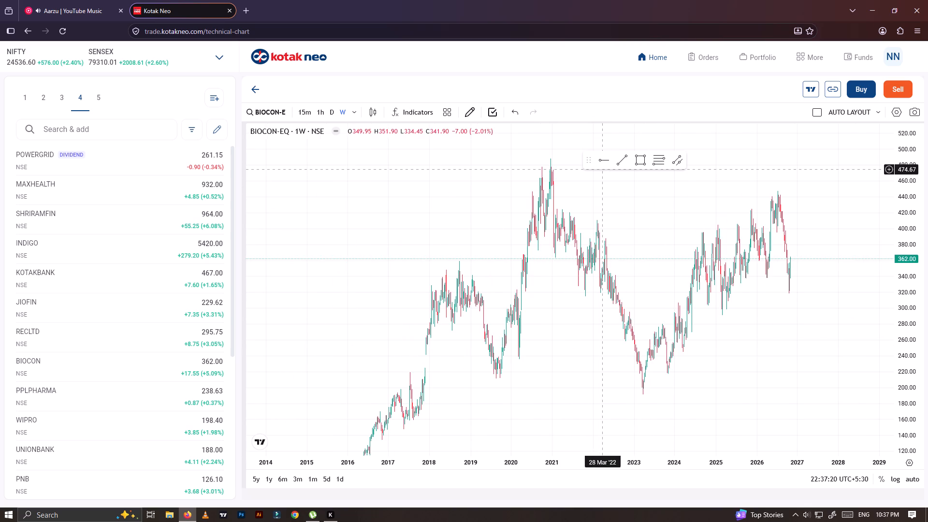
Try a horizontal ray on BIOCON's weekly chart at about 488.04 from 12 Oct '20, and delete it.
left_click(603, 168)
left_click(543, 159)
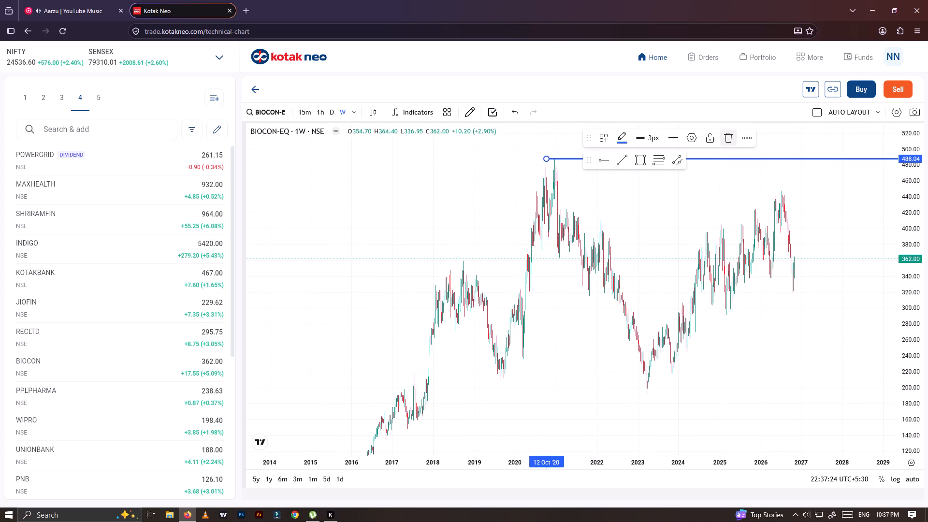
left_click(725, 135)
Draw a Fib retracement on BIOCON from about 488.04 on 30 Nov '20 to 190.65 on 14 Jul '31, and lock it.
left_click_drag(713, 235, 579, 247)
left_click(656, 163)
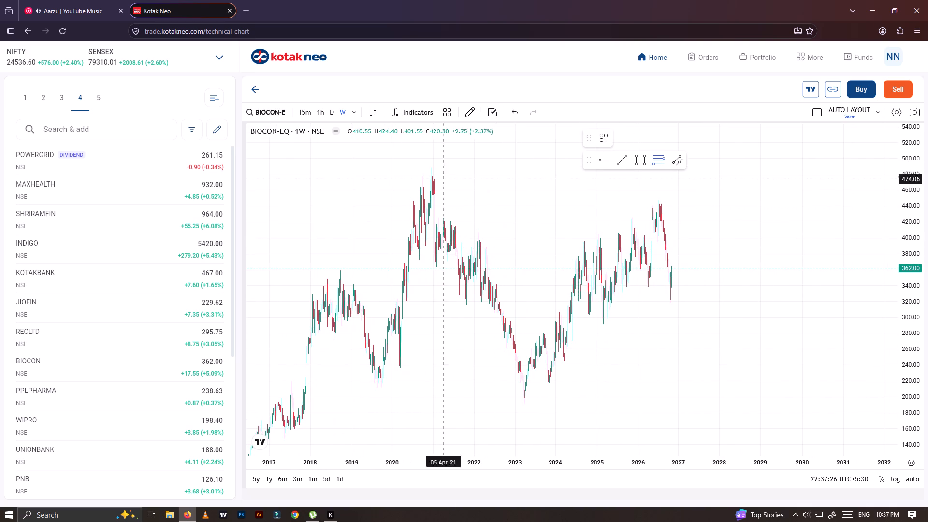
left_click(429, 168)
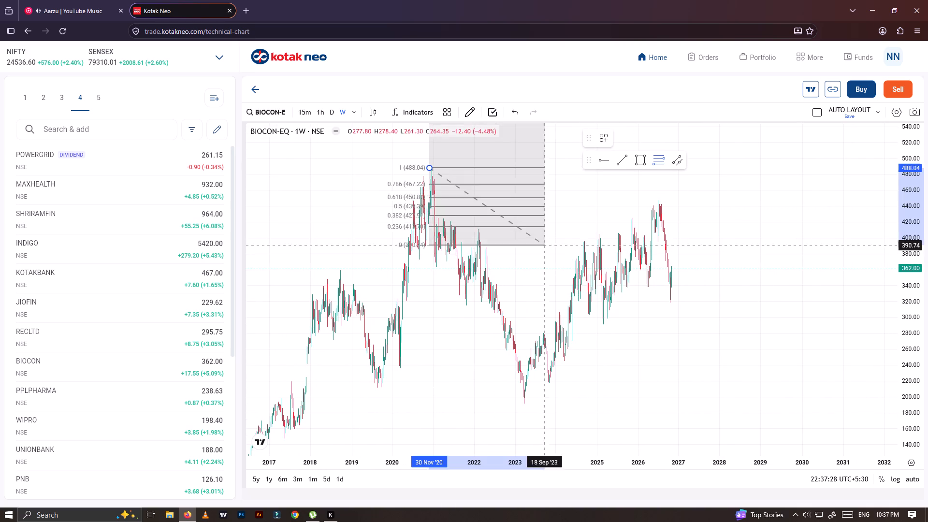
left_click(865, 404)
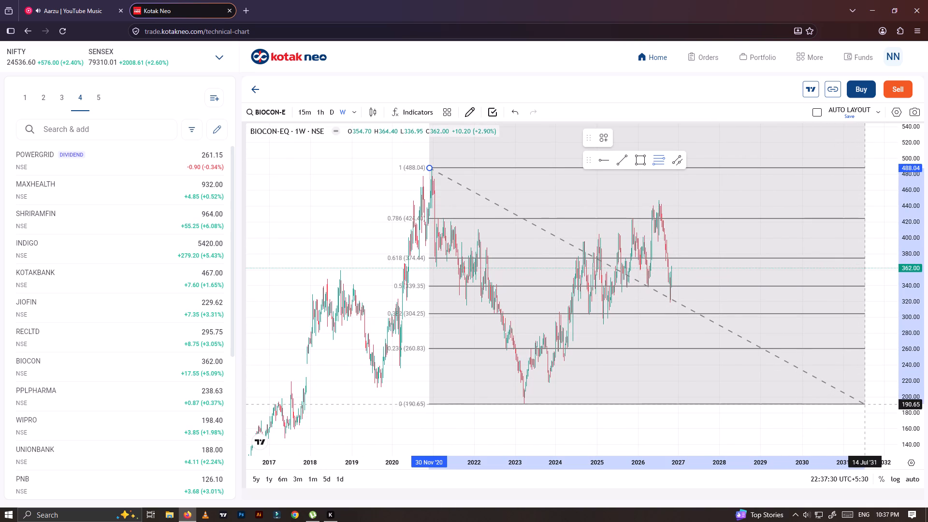
scroll(717, 409, "up", 5)
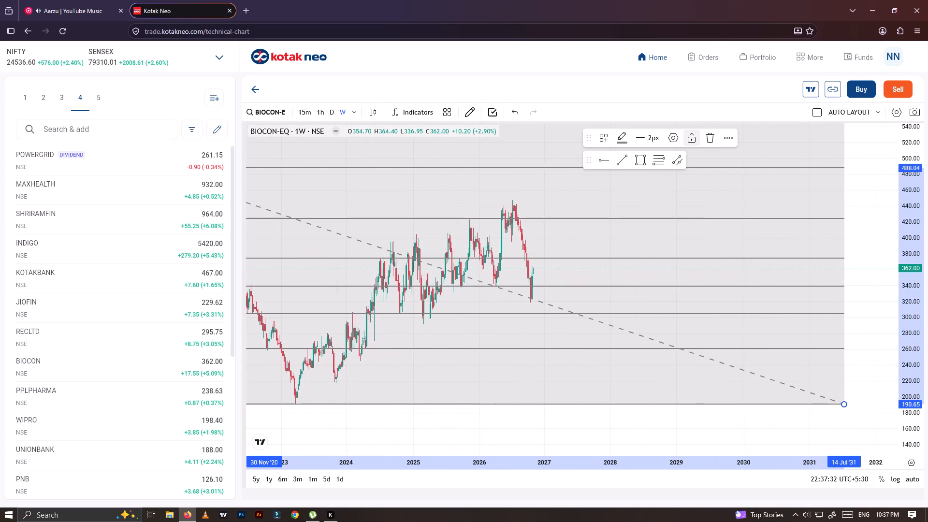
left_click(696, 141)
Examine BIOCON's weekly price action against the Fib retracement levels, from the 2020 peak to the latest candles.
scroll(613, 246, "down", 4)
scroll(616, 340, "up", 3)
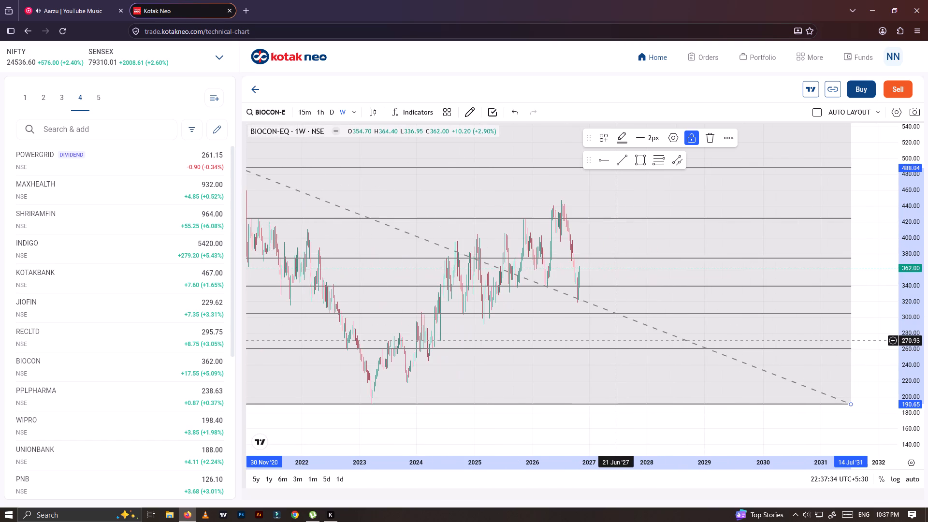
scroll(616, 340, "up", 2)
left_click_drag(458, 323, 559, 341)
scroll(455, 347, "up", 1)
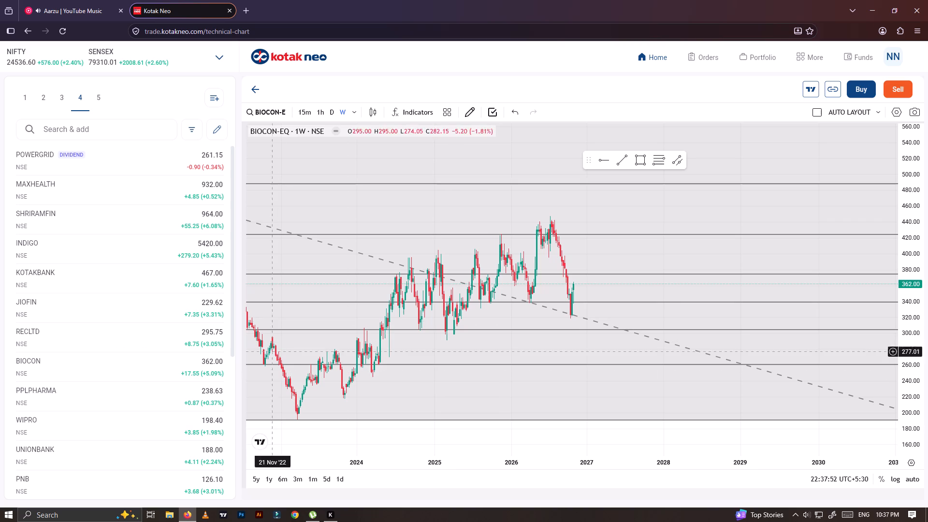
scroll(418, 369, "down", 5)
scroll(435, 289, "up", 1)
left_click_drag(436, 289, 459, 289)
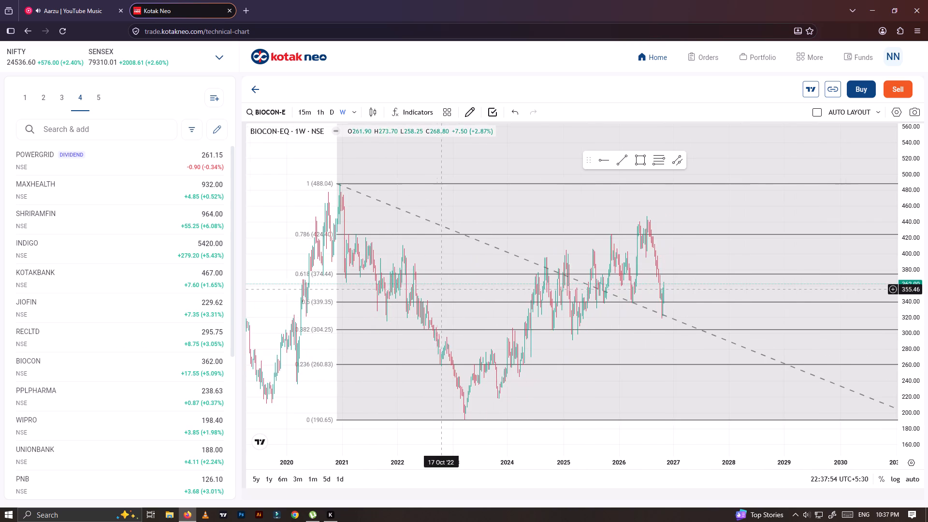
left_click_drag(459, 289, 536, 290)
scroll(454, 290, "up", 3)
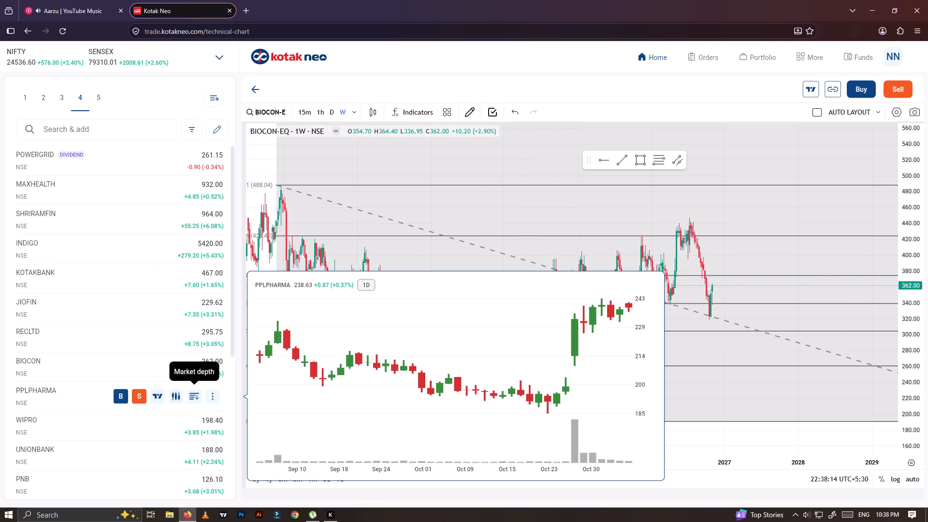
Open PPLPHARMA's technical chart from the watchlist.
left_click(180, 397)
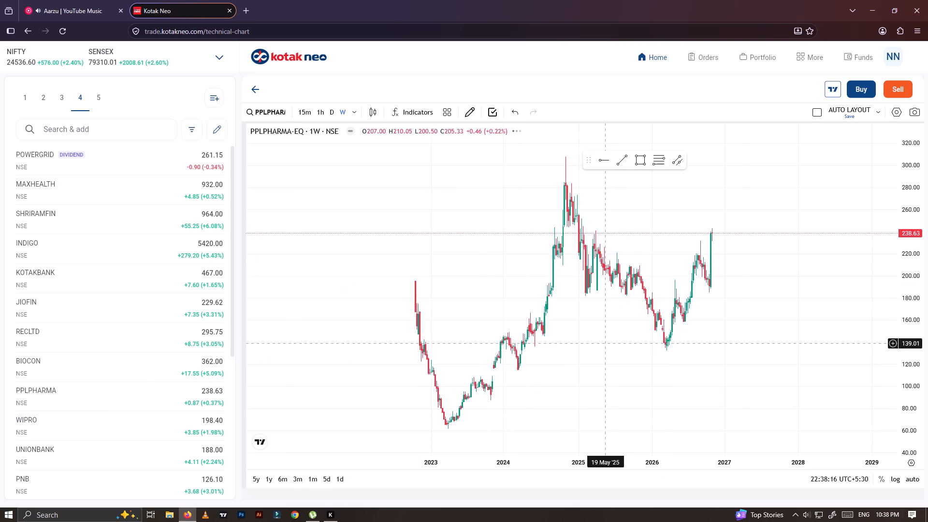
Draw a horizontal ray on PPLPHARMA's weekly chart at about 307.38 from 07 Oct '24 and lock it.
scroll(605, 343, "down", 1)
scroll(523, 343, "up", 1)
left_click_drag(516, 341, 471, 345)
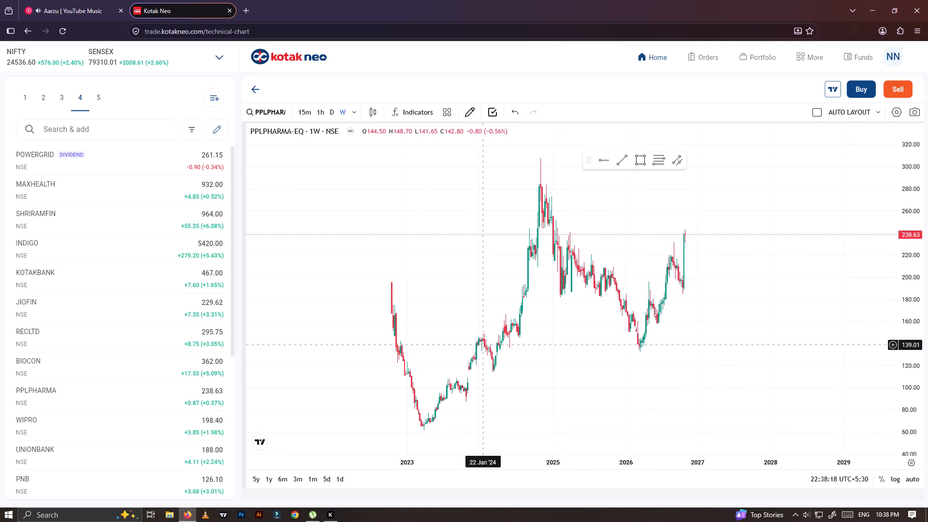
left_click_drag(471, 345, 432, 345)
scroll(464, 238, "up", 2)
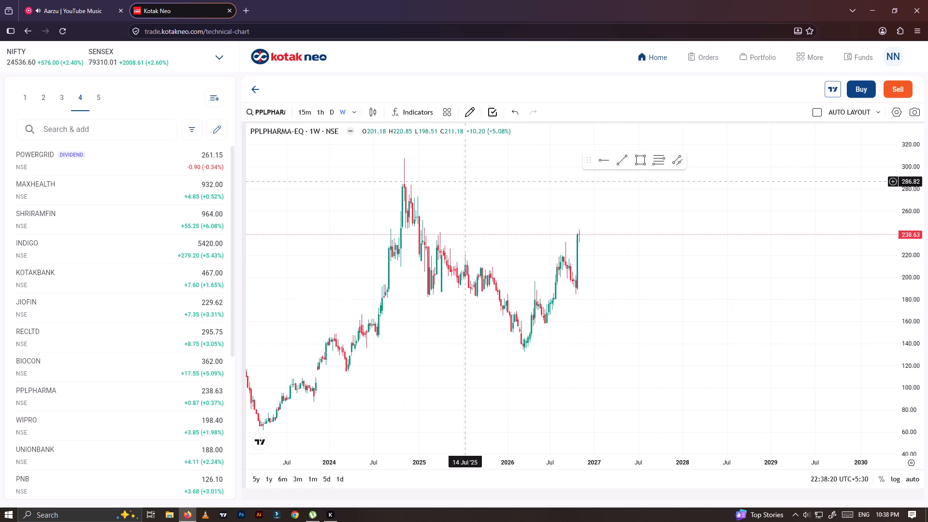
left_click(606, 162)
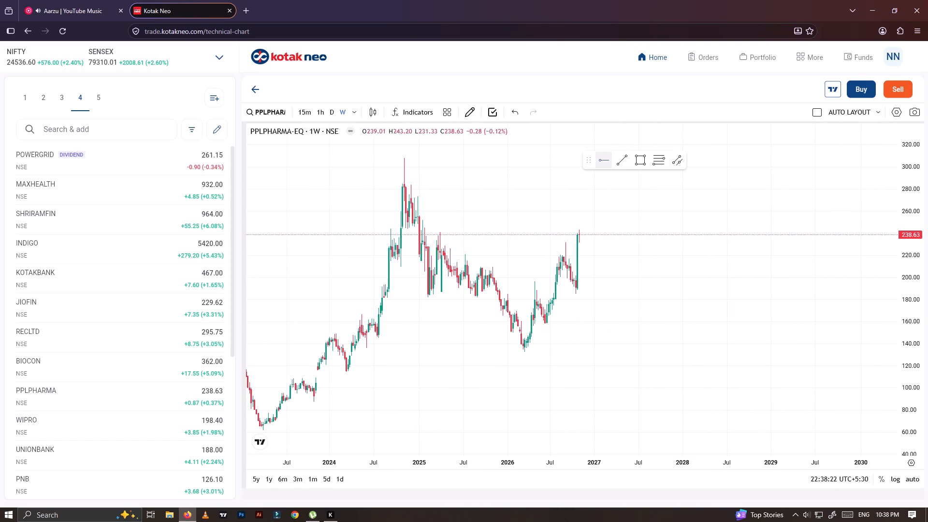
left_click(397, 159)
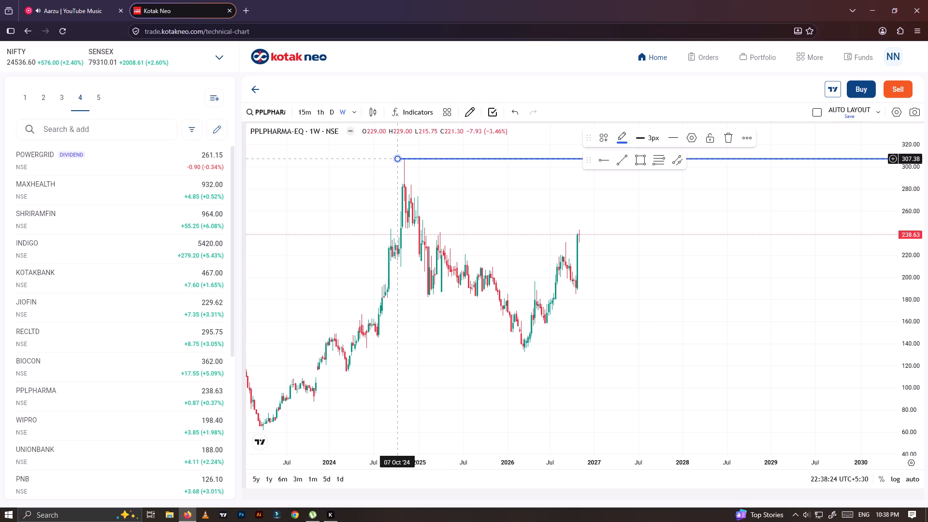
left_click(715, 142)
Draw a horizontal ray on PPLPHARMA's weekly chart at about 133.76 from 13 May '24 and lock it.
scroll(538, 225, "up", 2)
left_click_drag(455, 298, 534, 267)
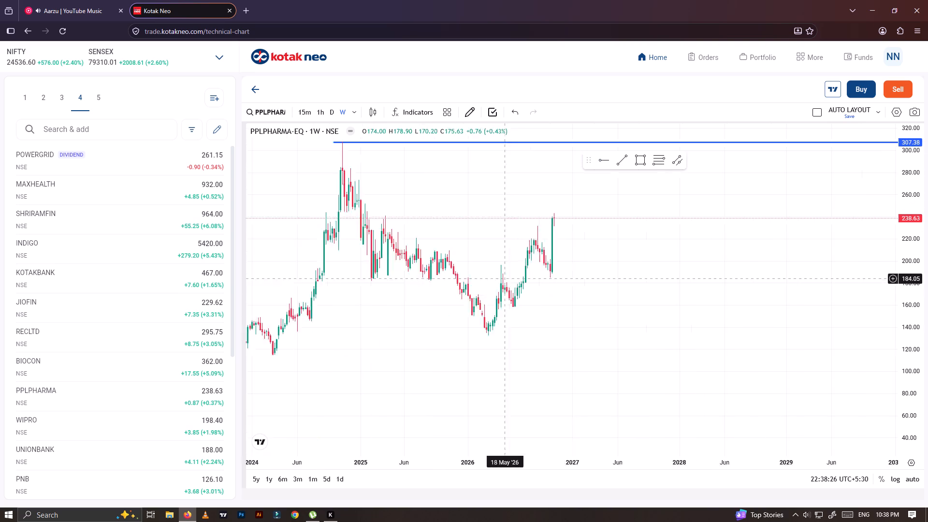
left_click_drag(534, 267, 589, 254)
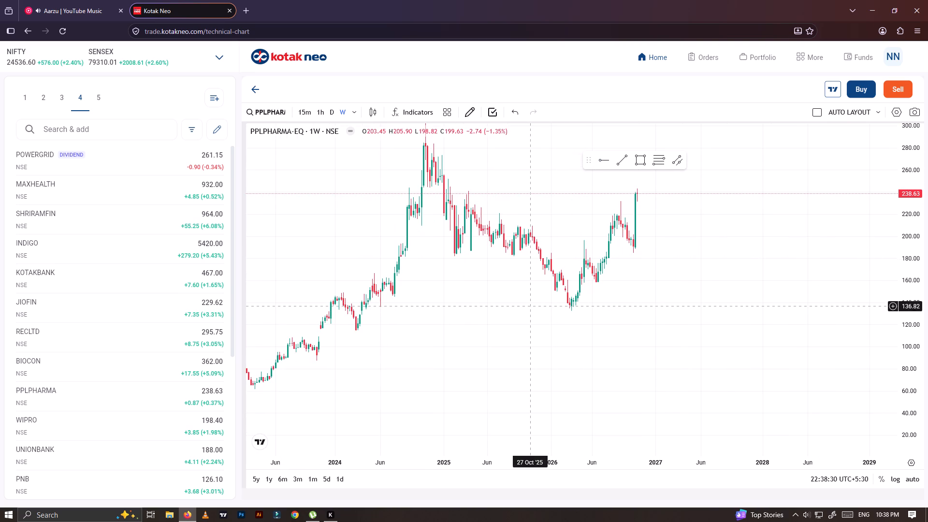
left_click(594, 165)
left_click(600, 162)
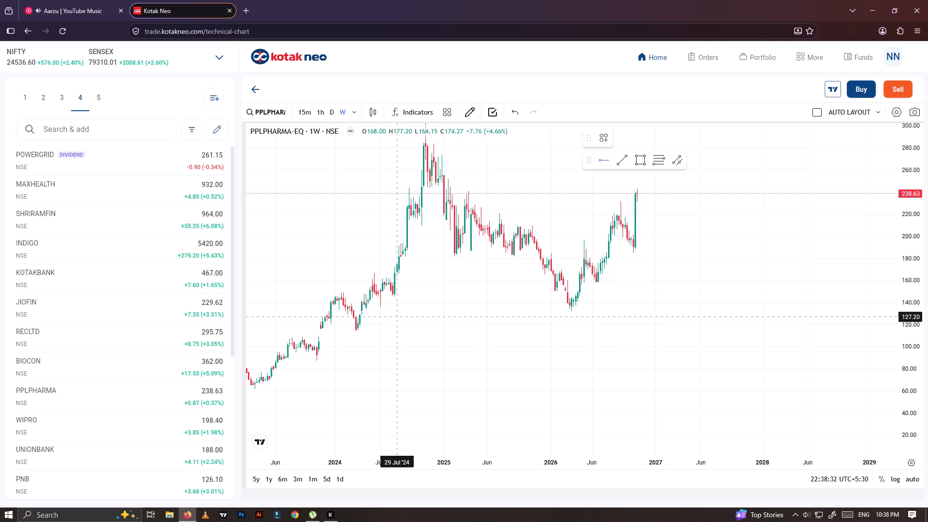
left_click(375, 309)
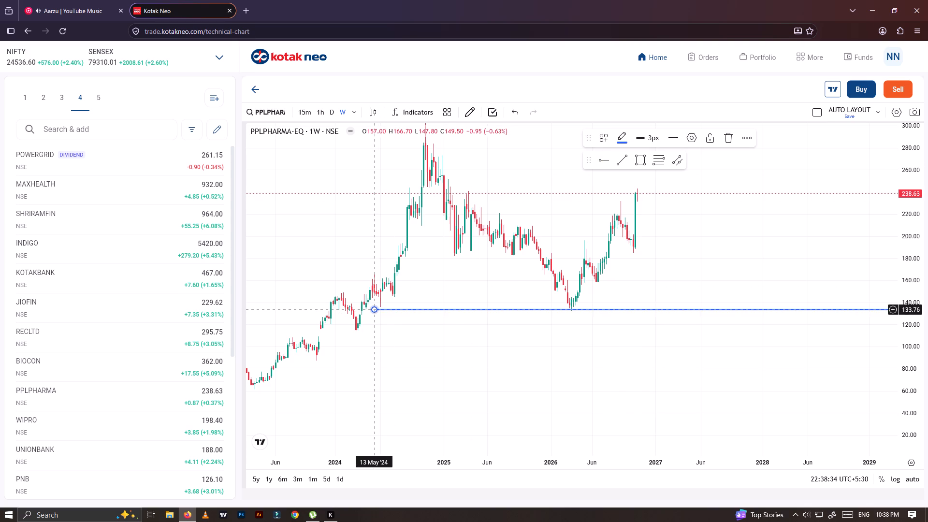
left_click(705, 142)
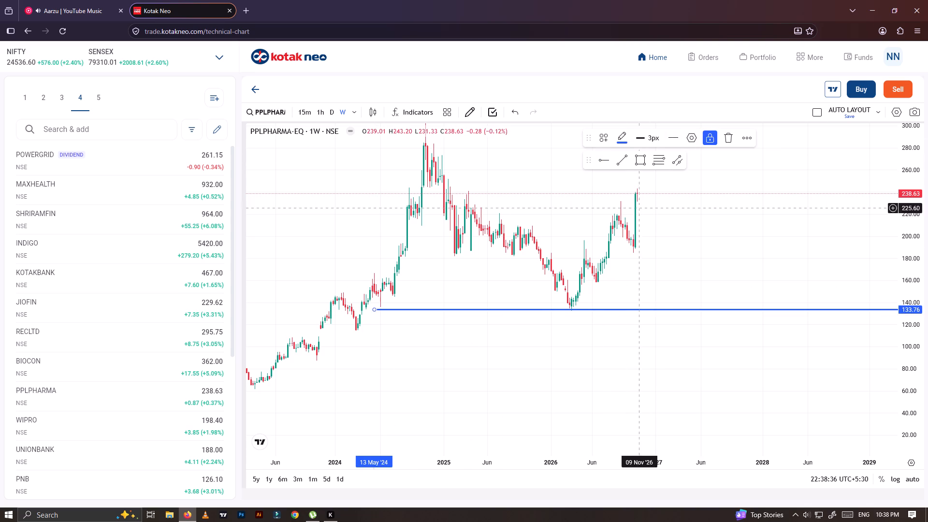
Review PPLPHARMA's price action between the 307.38 and 133.76 rays on the daily interval, and return to the weekly interval.
left_click_drag(634, 218, 615, 288)
scroll(516, 306, "up", 1)
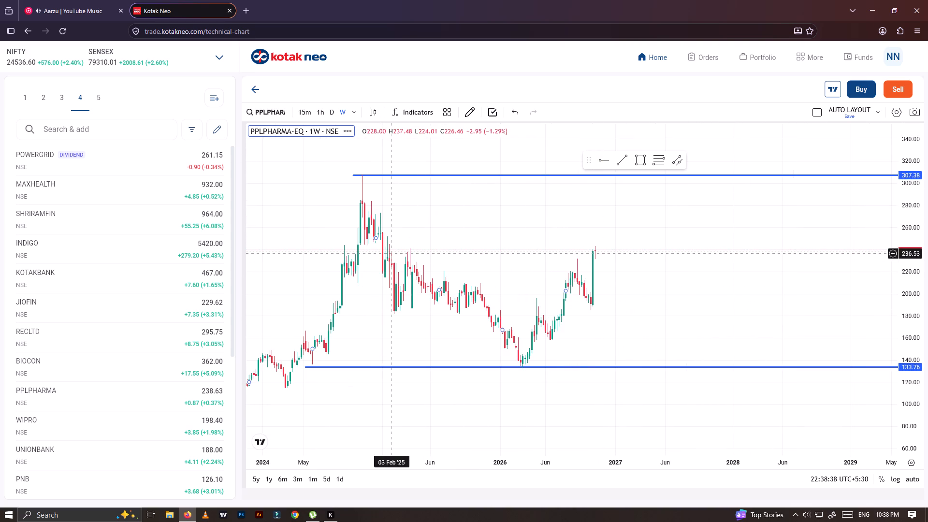
double_click(332, 117)
scroll(444, 267, "down", 5)
scroll(464, 301, "down", 6)
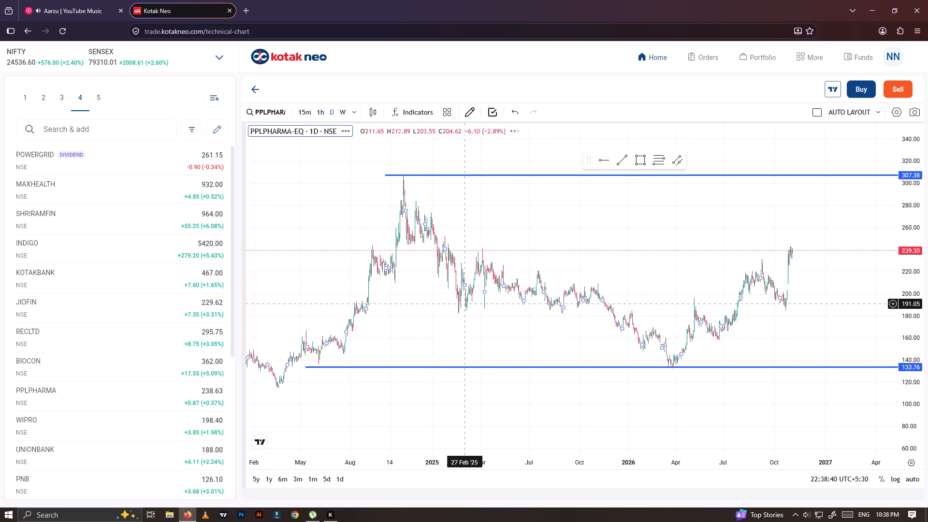
left_click_drag(449, 229, 403, 238)
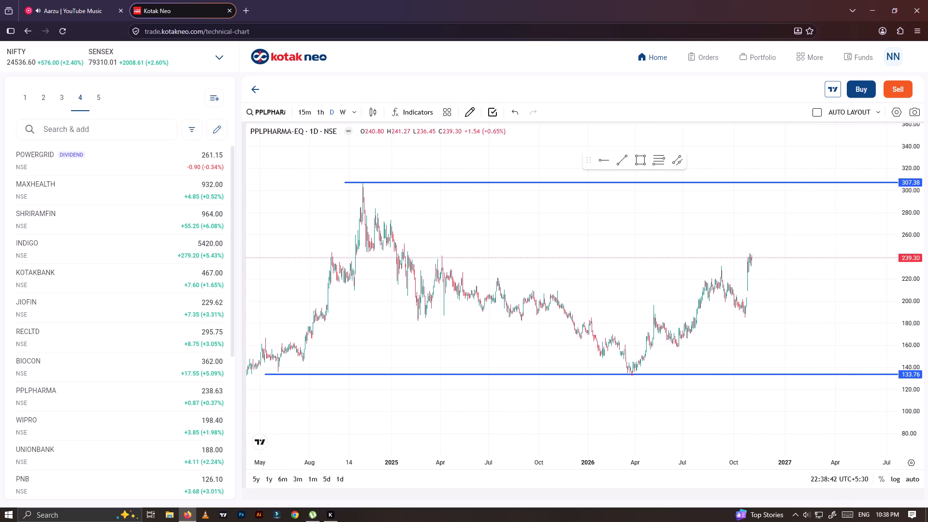
left_click(345, 112)
Draw a Fib retracement on PPLPHARMA's weekly chart from about 308.25 on 21 Oct '24 to 132.89 on 12 Jun '28.
scroll(496, 270, "up", 11)
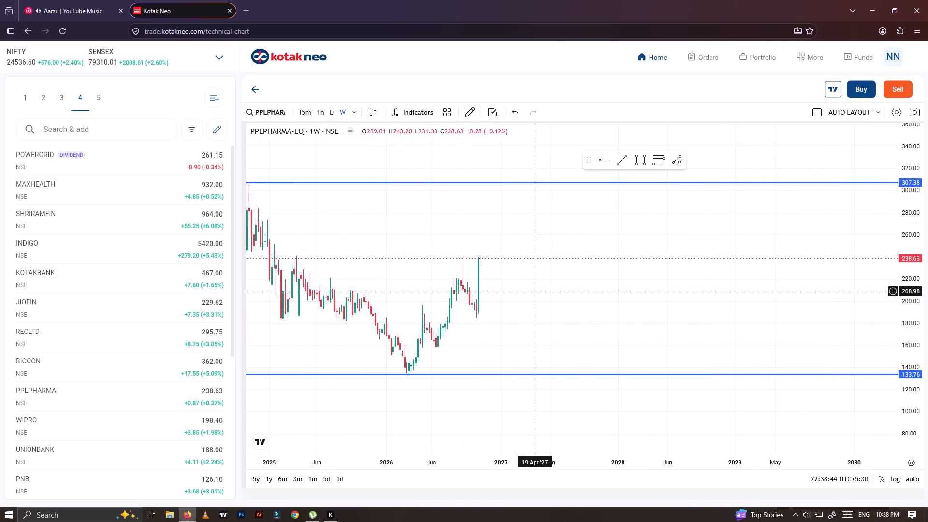
left_click_drag(535, 291, 671, 276)
left_click(652, 161)
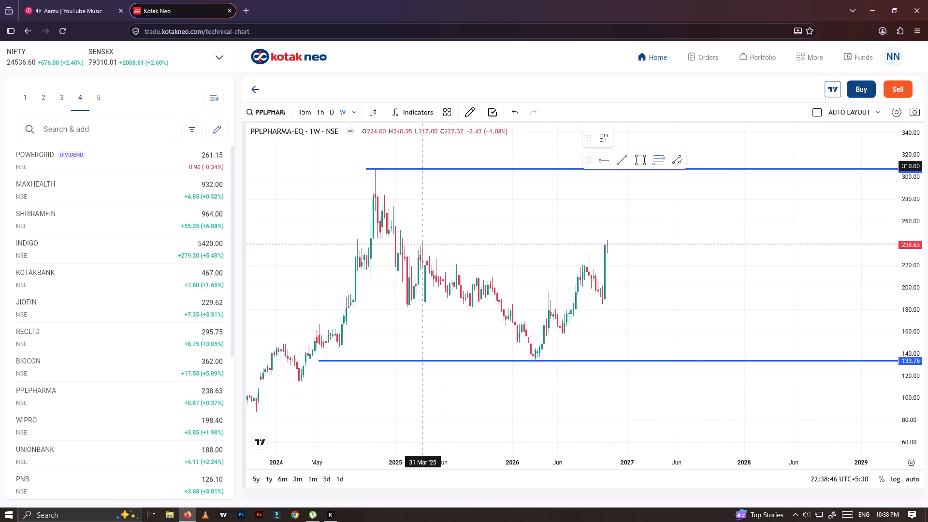
left_click(371, 168)
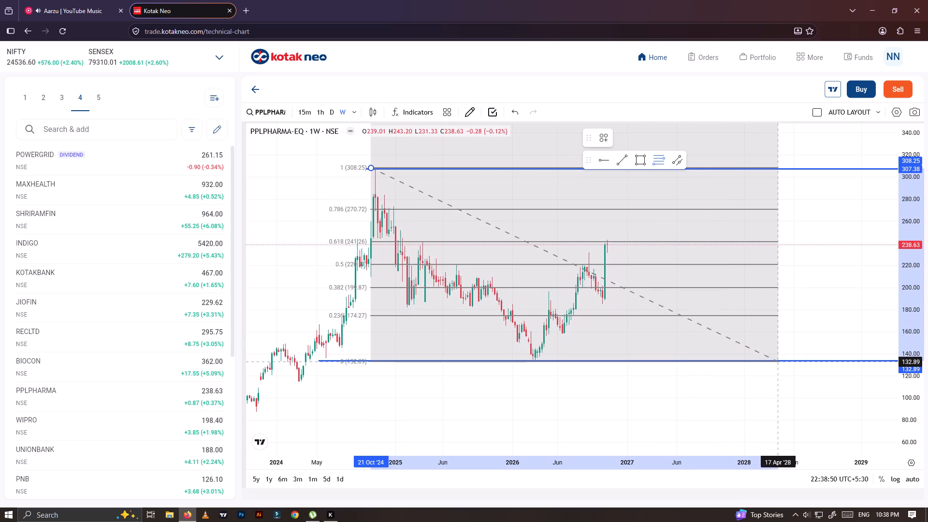
left_click(796, 362)
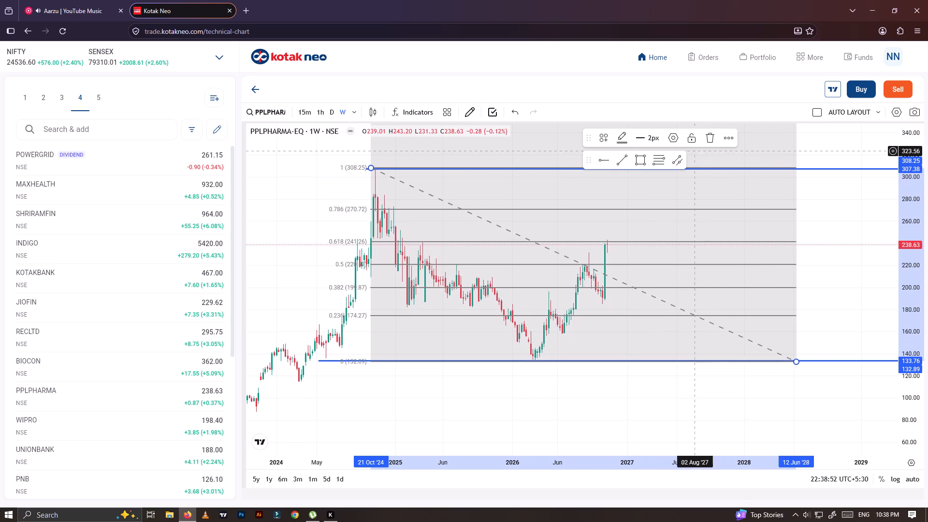
Extend the end point of PPLPHARMA's Fib retracement to about 132.89 on 23 Jul '29 and lock the drawing.
scroll(607, 260, "down", 4)
left_click_drag(490, 272, 360, 295)
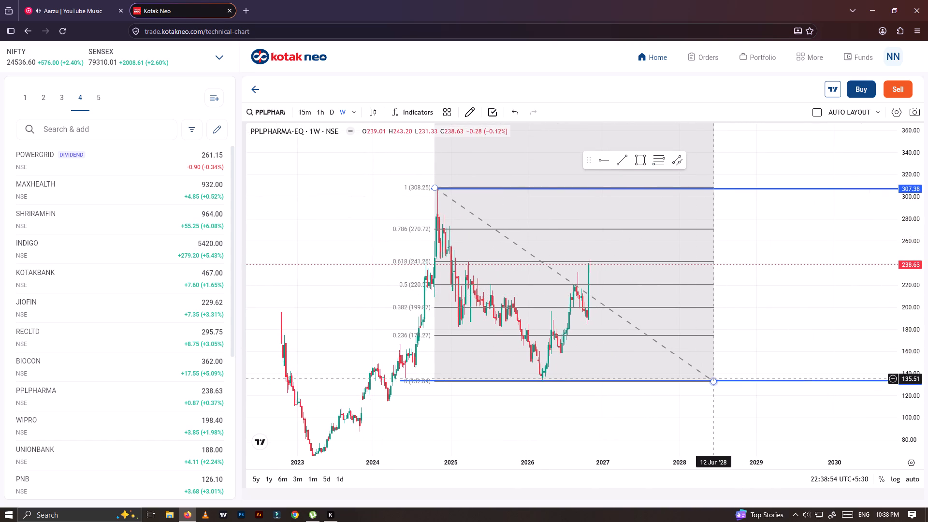
left_click_drag(714, 382, 796, 381)
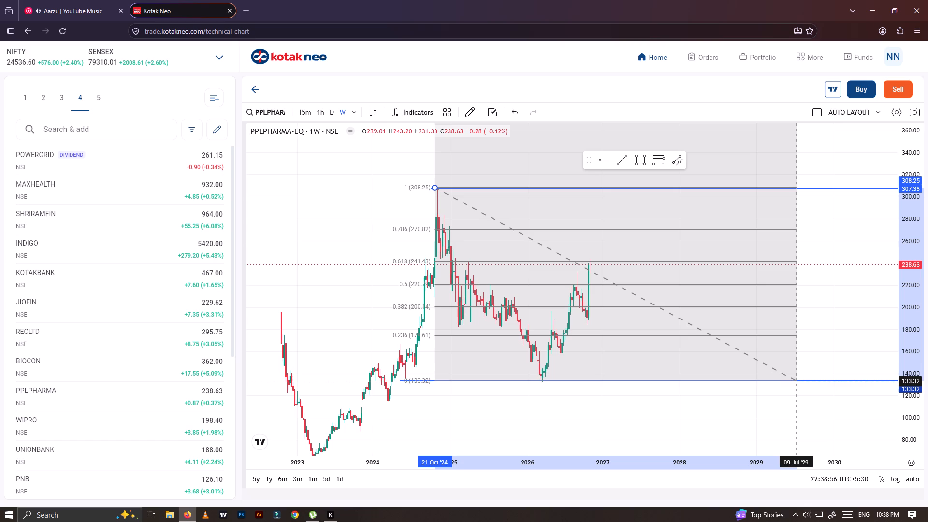
left_click_drag(796, 381, 799, 381)
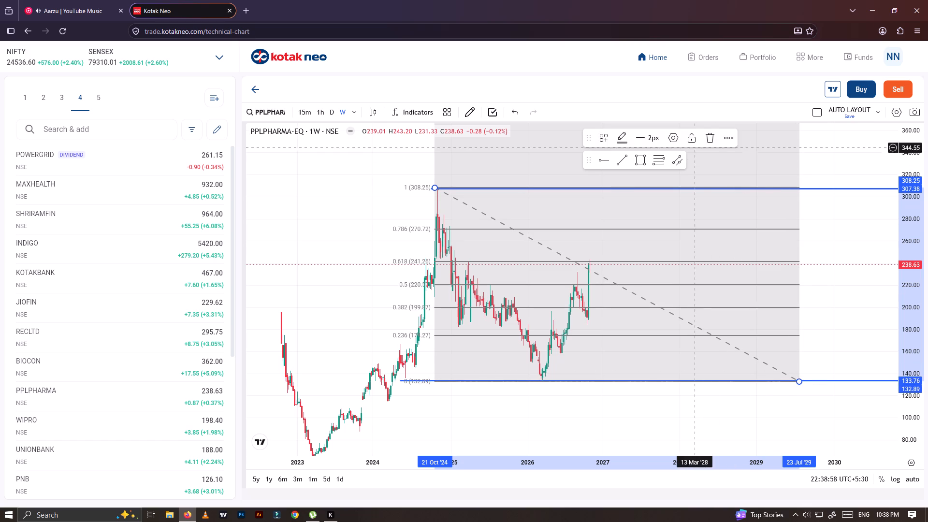
left_click(690, 140)
Unlock PPLPHARMA's lower horizontal ray, move its start to about 133.32 in January 2025, and lock it again.
left_click(409, 379)
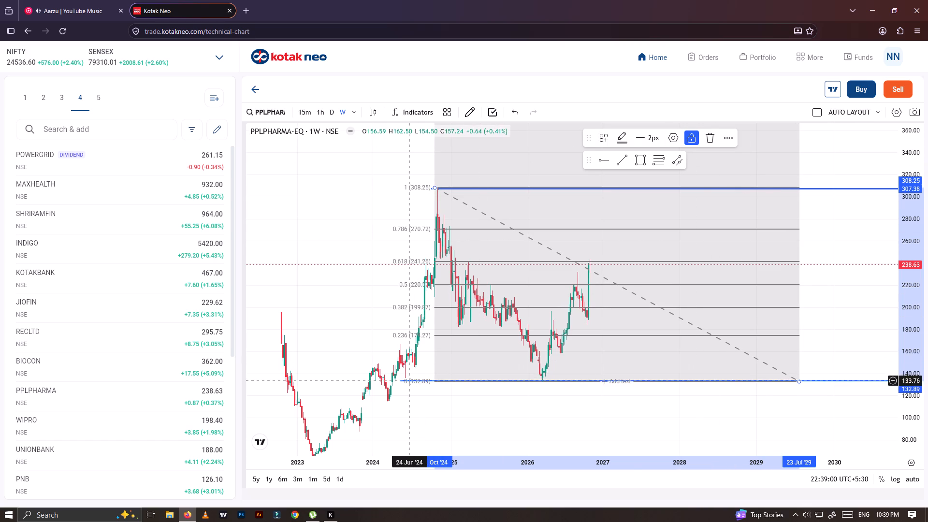
left_click(409, 381)
left_click(690, 143)
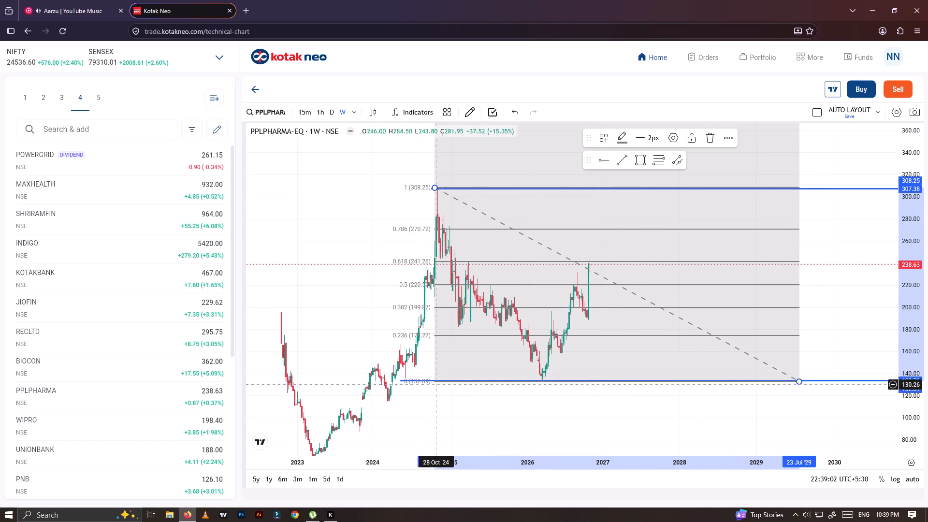
left_click_drag(402, 380, 407, 374)
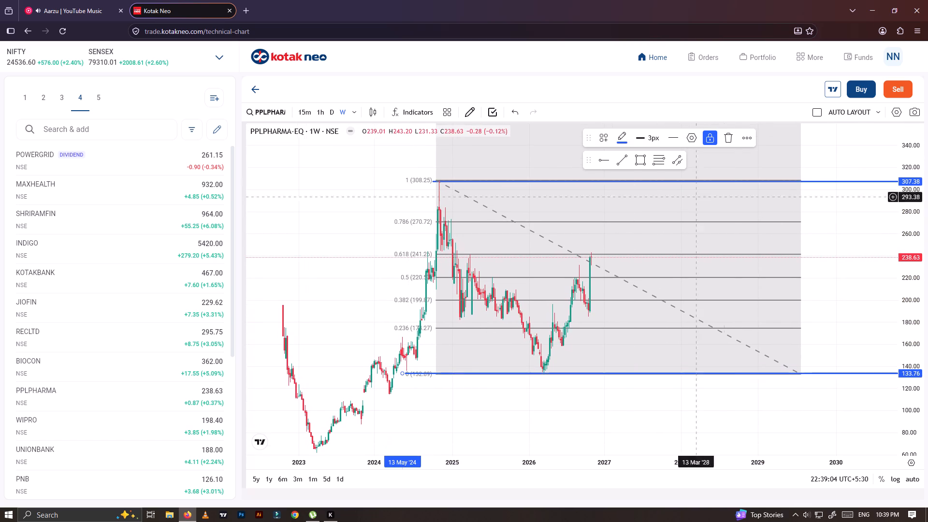
left_click(703, 142)
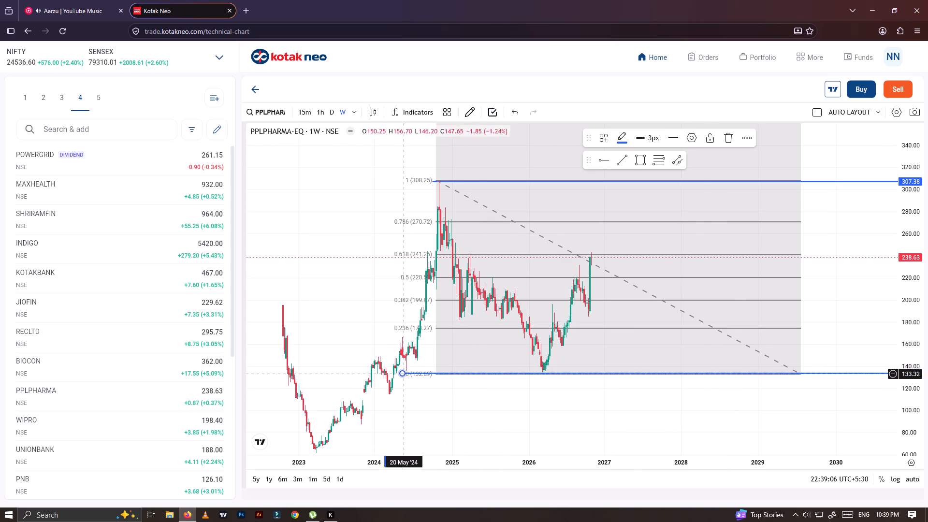
left_click_drag(403, 374, 452, 374)
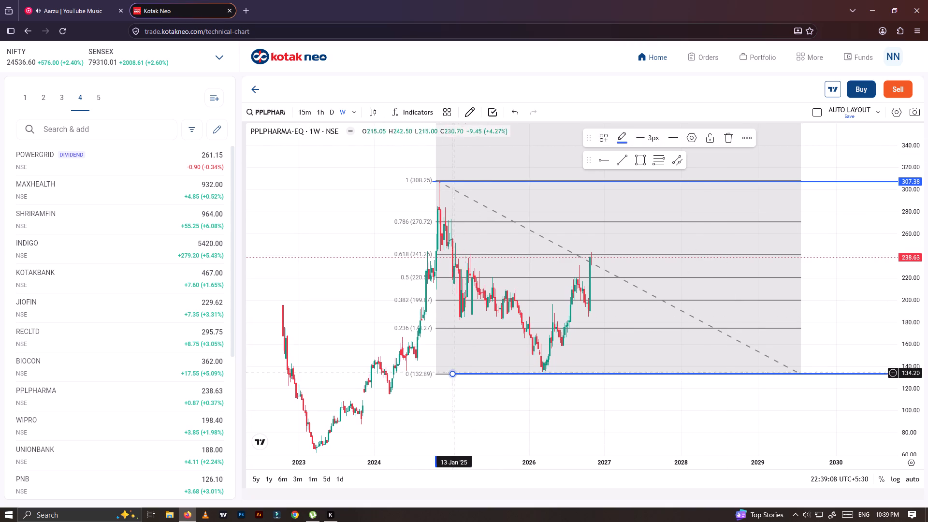
left_click(707, 141)
Lock the Fib retracement on PPLPHARMA's weekly chart.
left_click(672, 222)
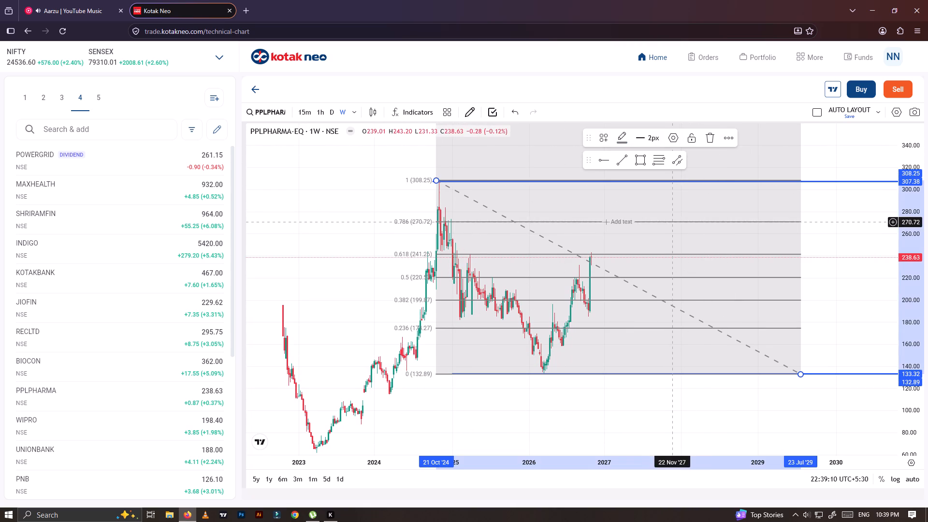
left_click(693, 144)
Examine PPLPHARMA's price action against the Fib levels on the daily interval, and again on the weekly interval.
scroll(601, 250, "up", 2)
left_click_drag(540, 274, 605, 299)
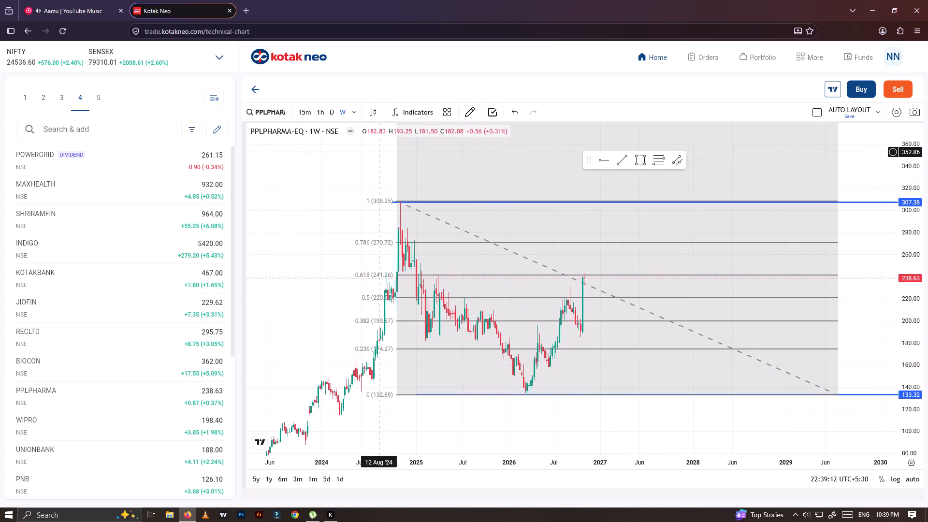
left_click(336, 120)
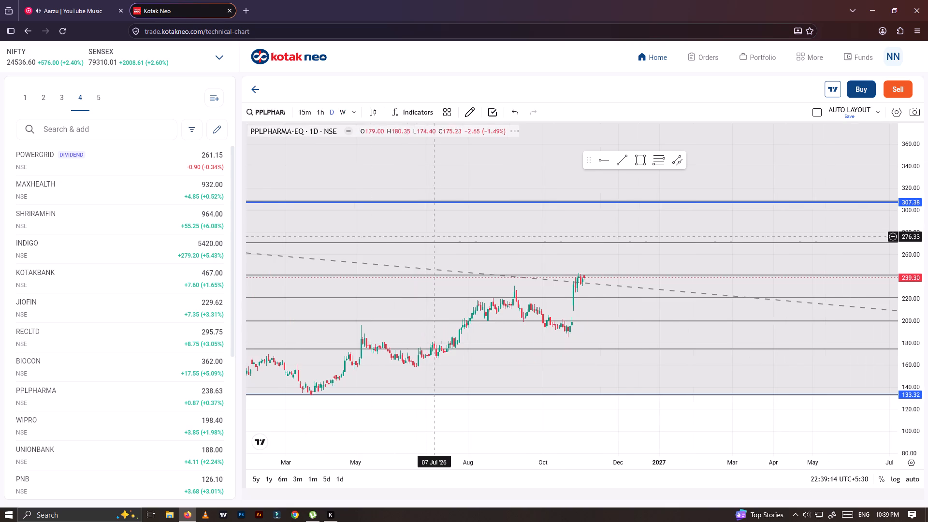
scroll(442, 241, "down", 4)
scroll(565, 351, "down", 6)
scroll(568, 351, "up", 4)
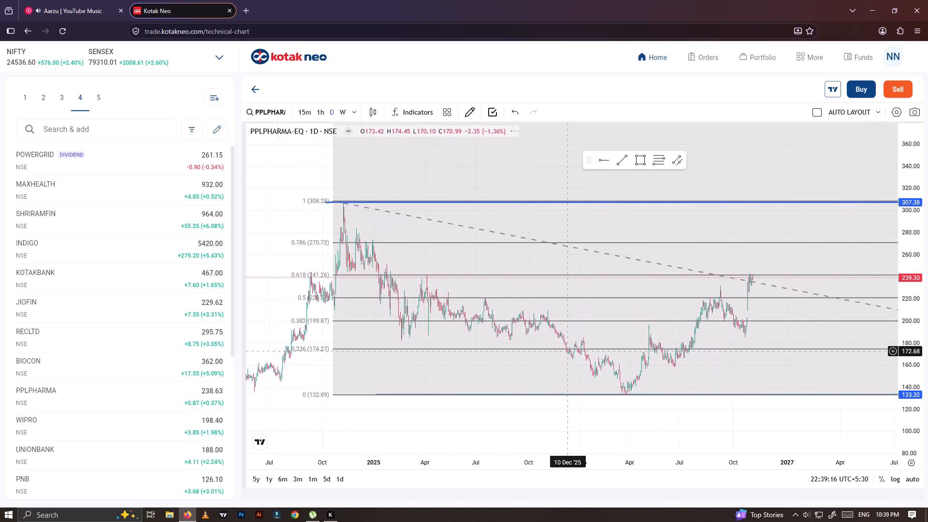
scroll(568, 351, "up", 1)
left_click_drag(477, 345, 651, 359)
scroll(539, 346, "up", 3)
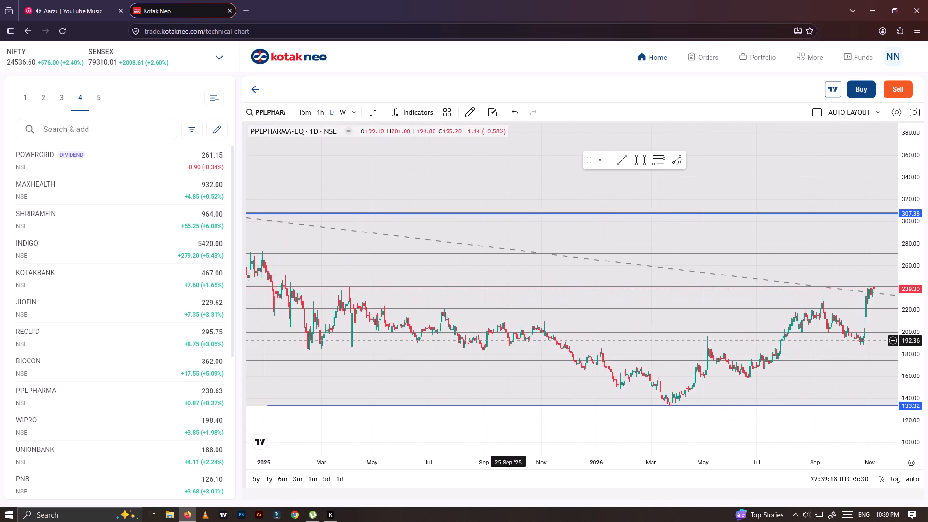
scroll(515, 343, "down", 10)
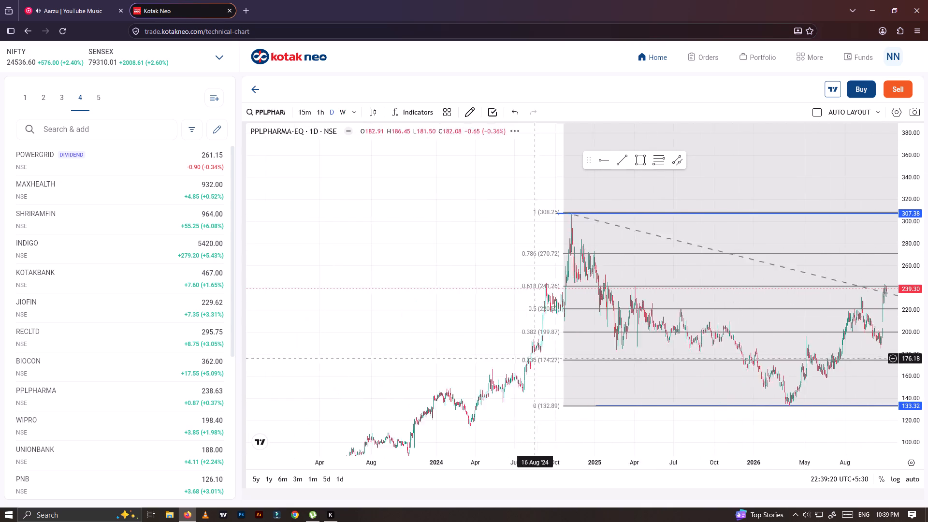
left_click(344, 114)
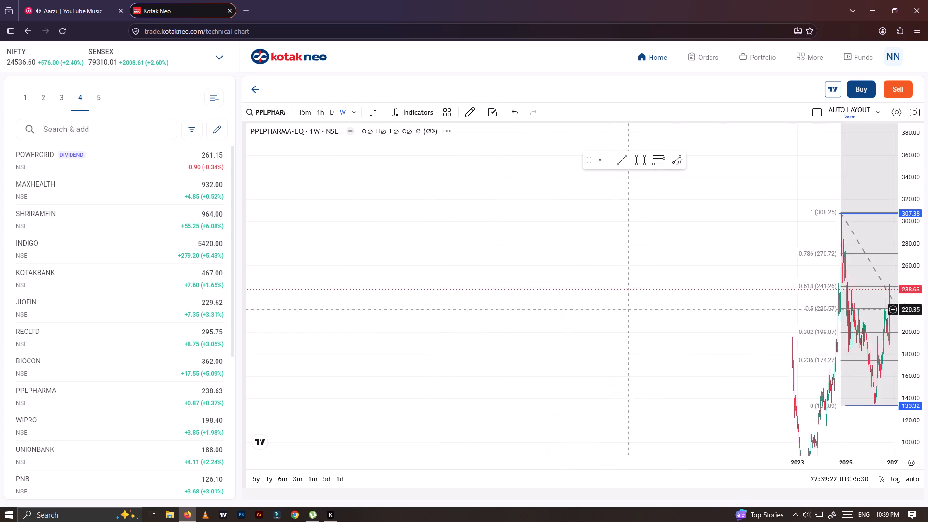
scroll(638, 314, "up", 13)
left_click_drag(631, 340, 486, 342)
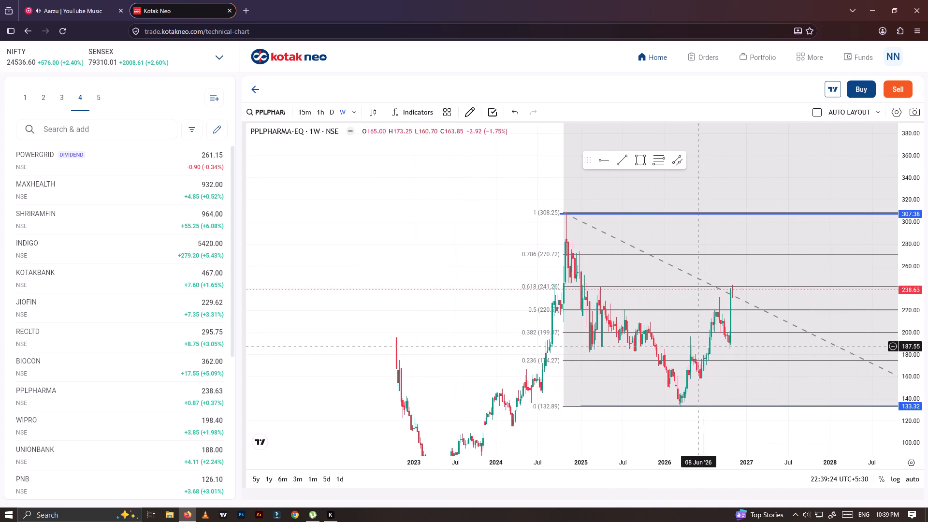
scroll(746, 362, "down", 1)
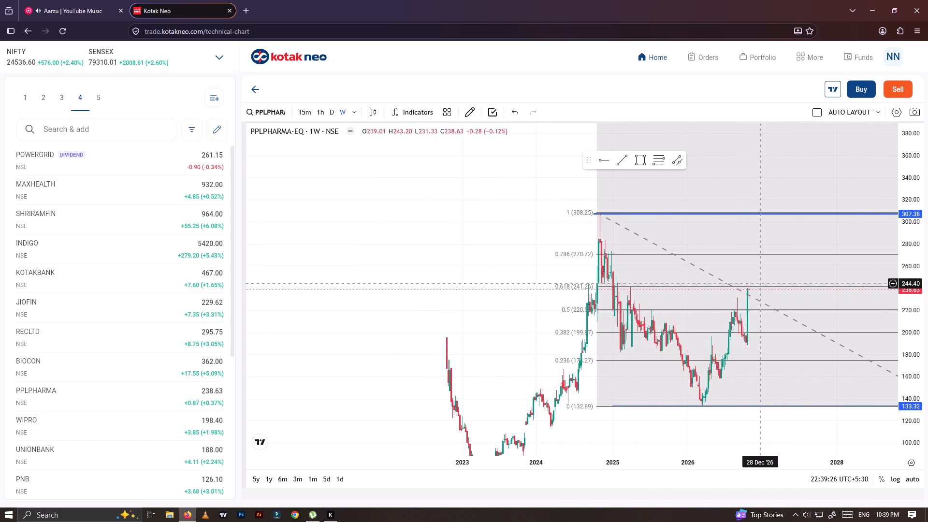
Open WIPRO's chart from the watchlist.
scroll(221, 341, "down", 2)
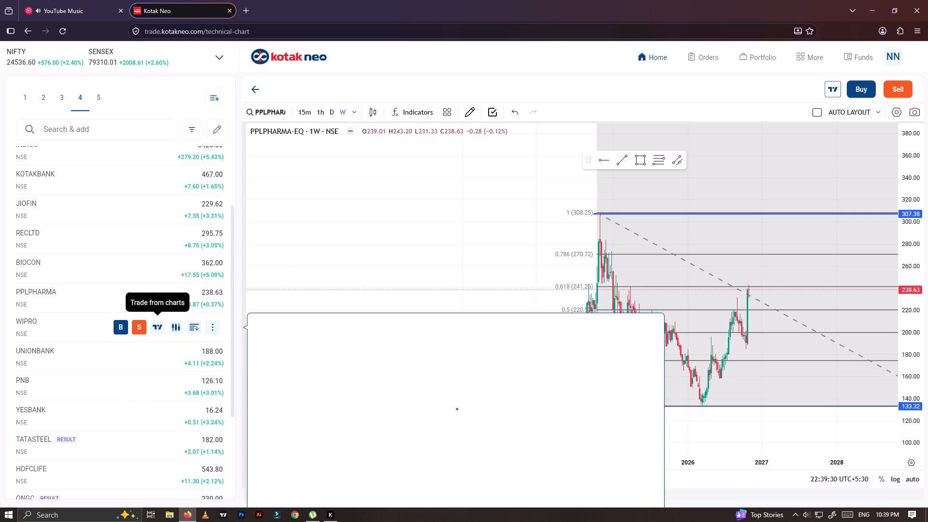
left_click(173, 323)
Switch to YouTube Music, browse the home recommendations and open the chill indie playlist.
left_click(54, 0)
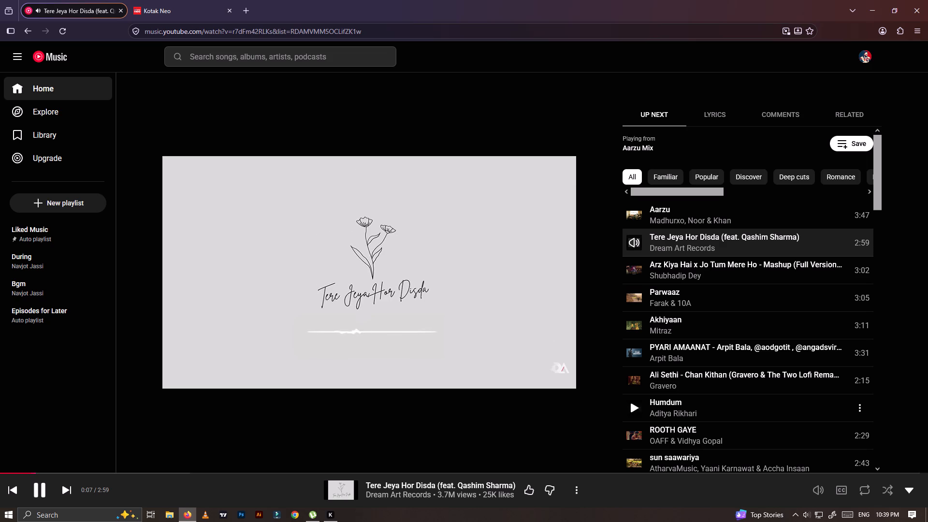
scroll(749, 433, "down", 3)
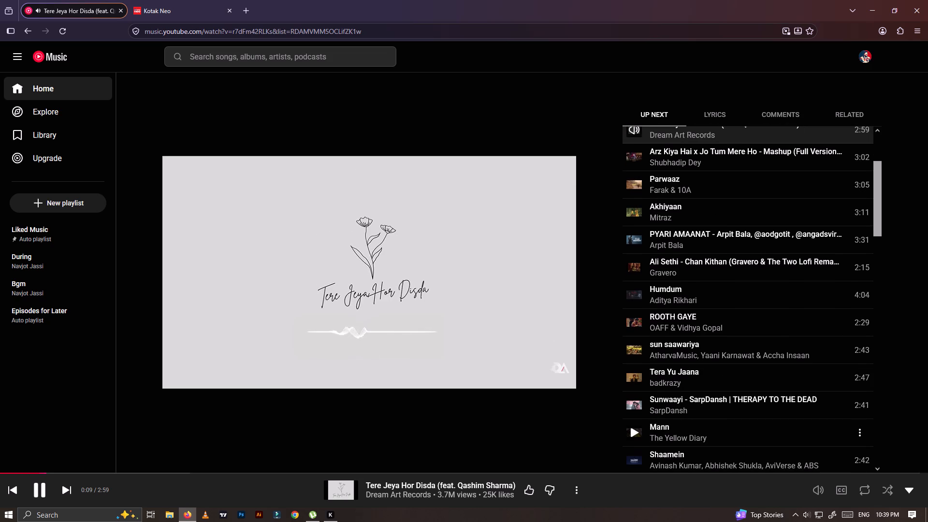
double_click(49, 62)
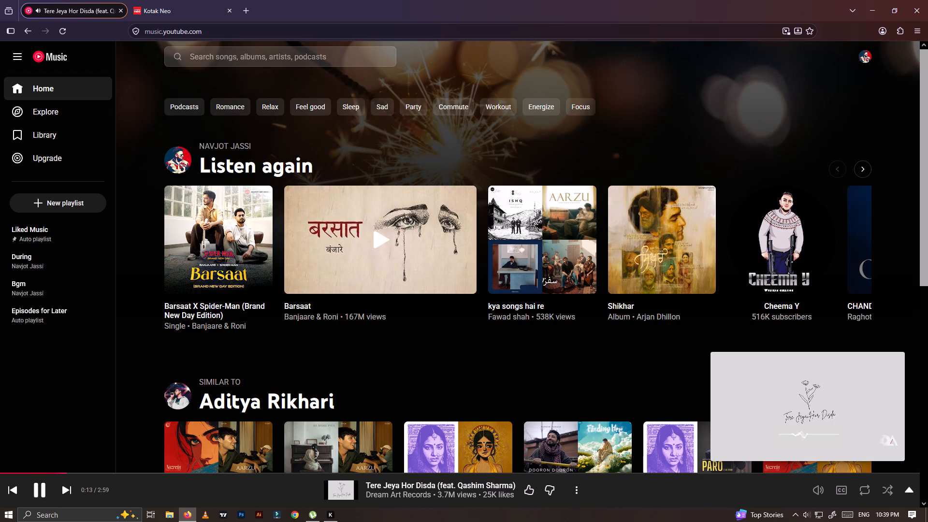
double_click(868, 169)
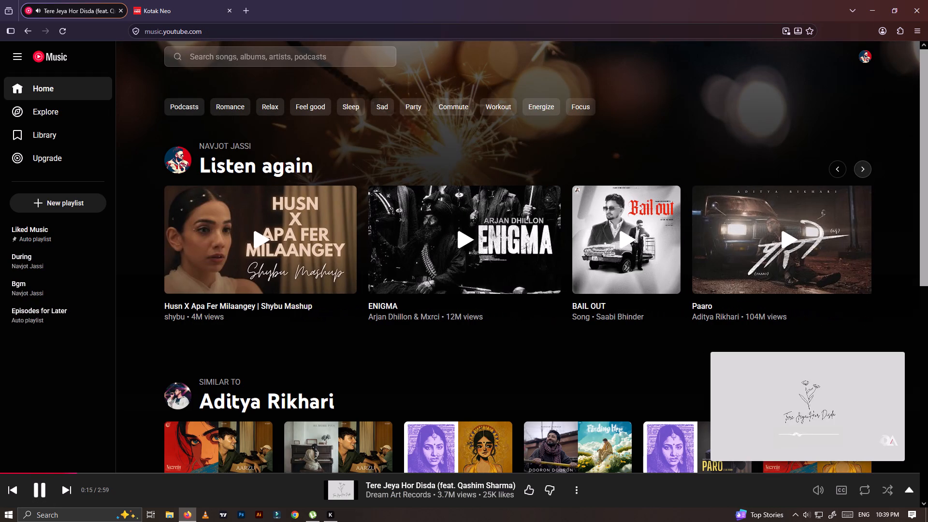
left_click(868, 169)
left_click(868, 169)
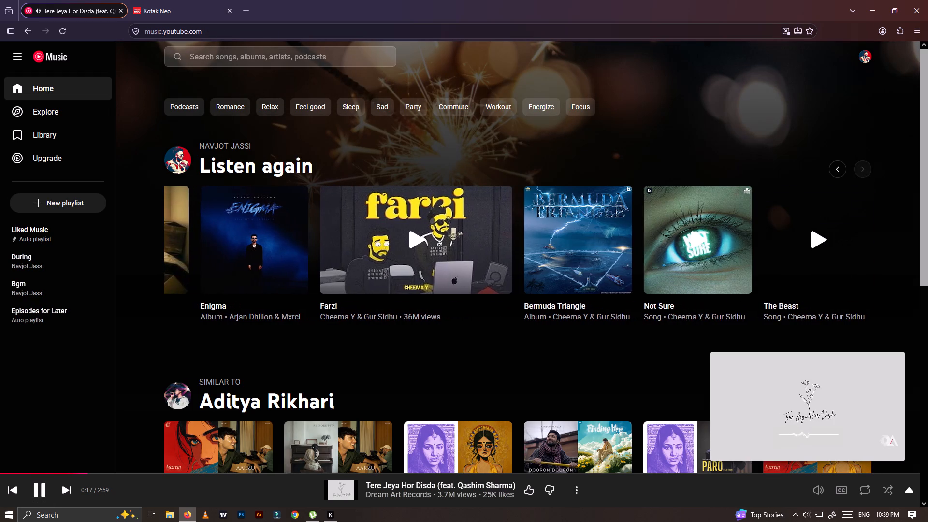
left_click(868, 169)
scroll(671, 182, "down", 2)
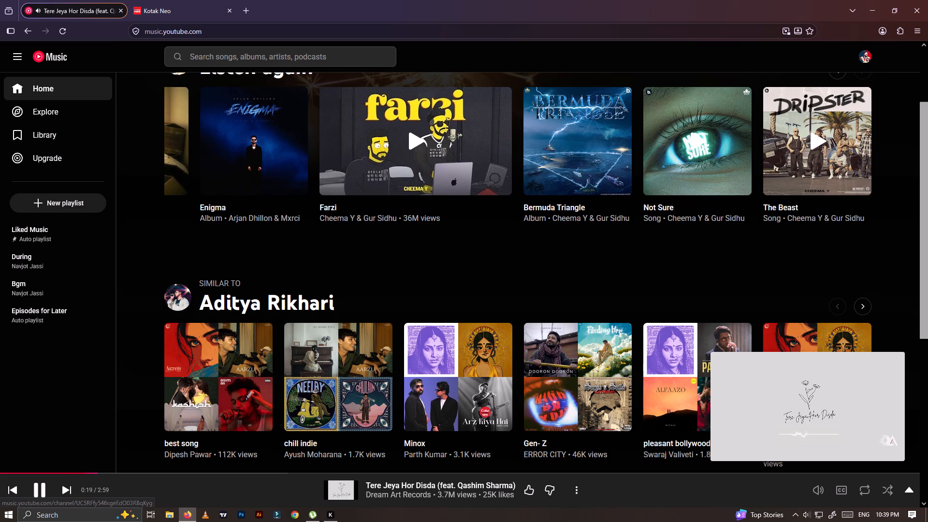
scroll(518, 299, "down", 3)
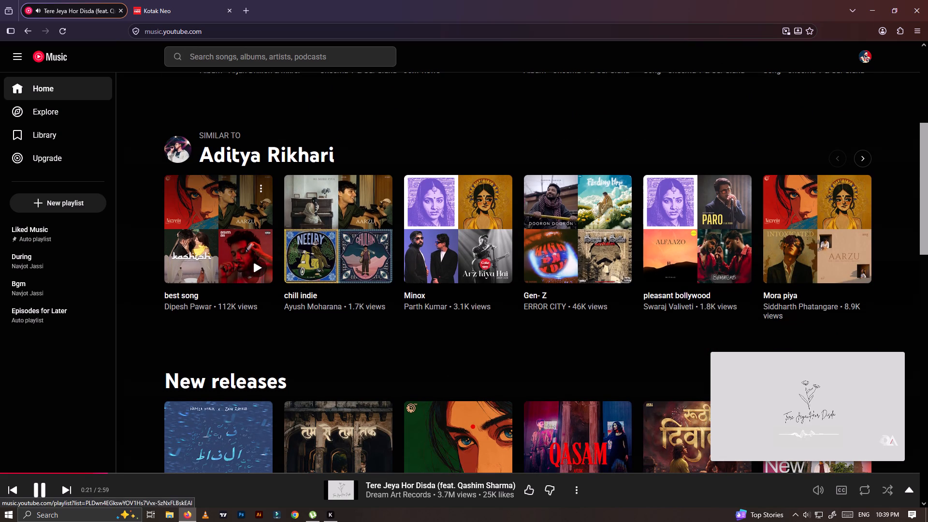
left_click(292, 205)
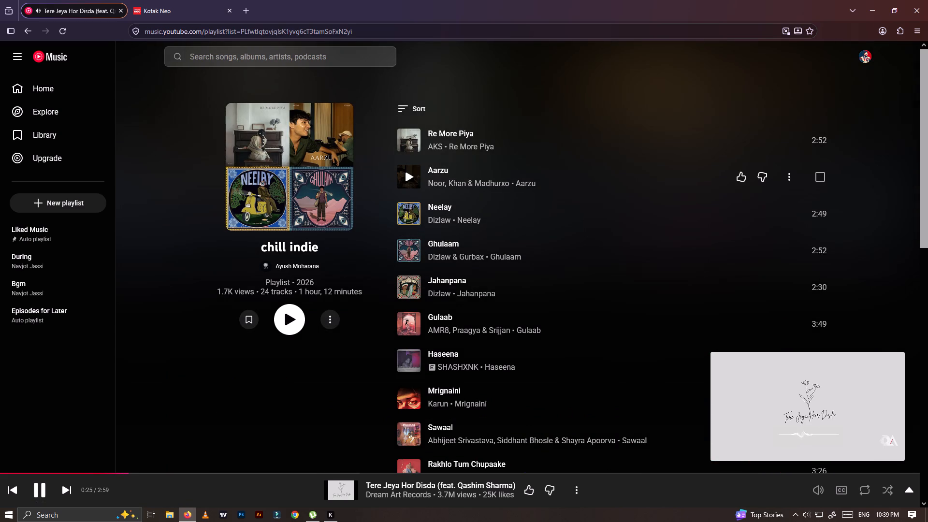
Play Re More Piya from the chill indie playlist, switching to Aarzu and back to get past the ads.
left_click(417, 139)
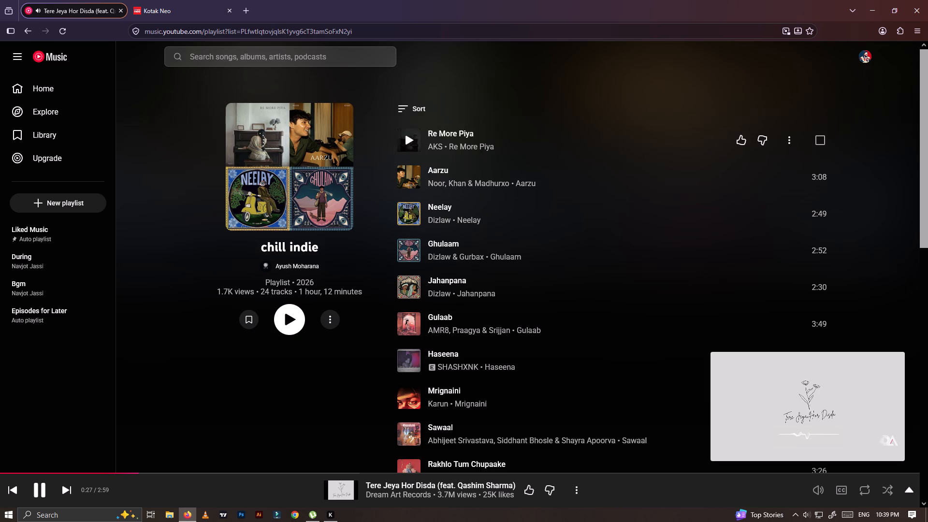
left_click(417, 140)
double_click(411, 142)
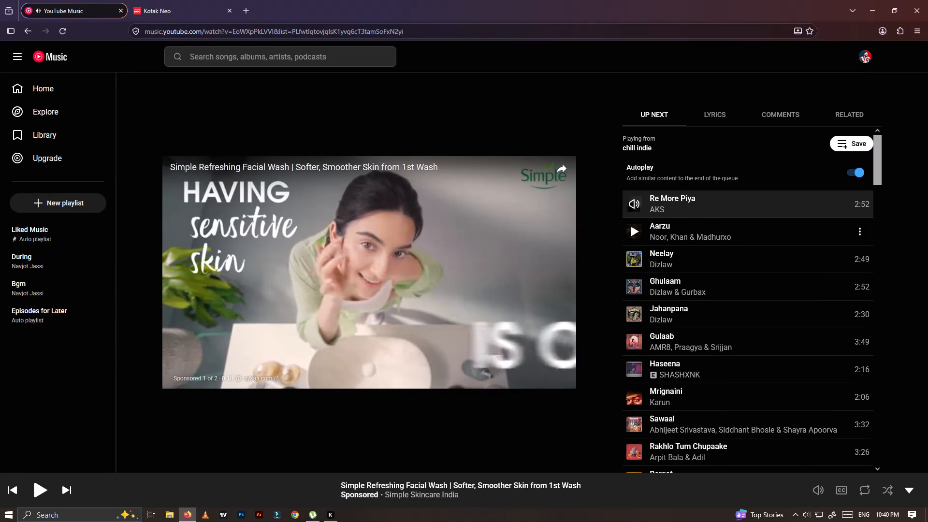
left_click(628, 232)
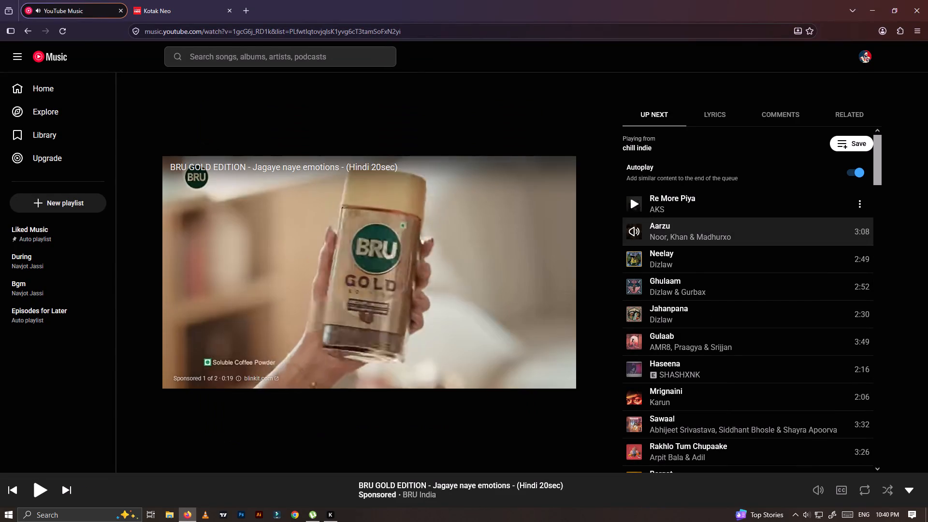
left_click(635, 205)
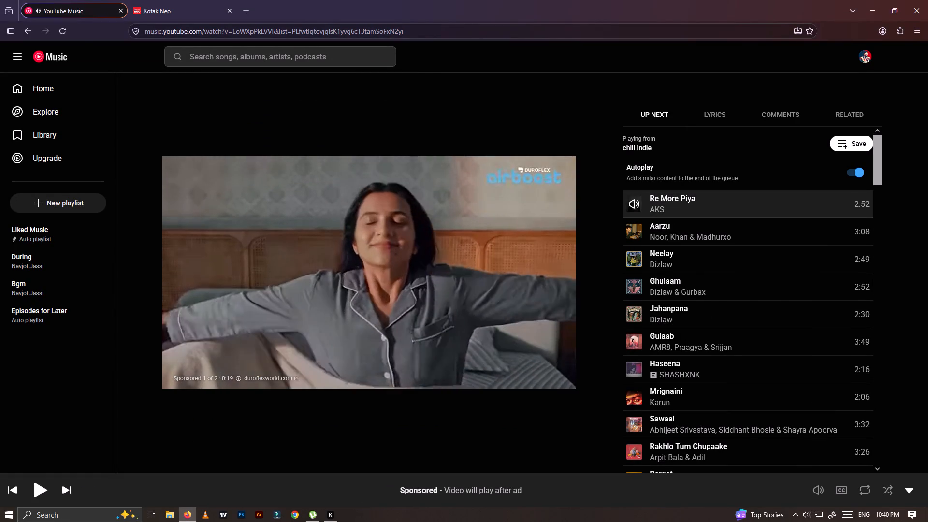
left_click(635, 229)
left_click(633, 205)
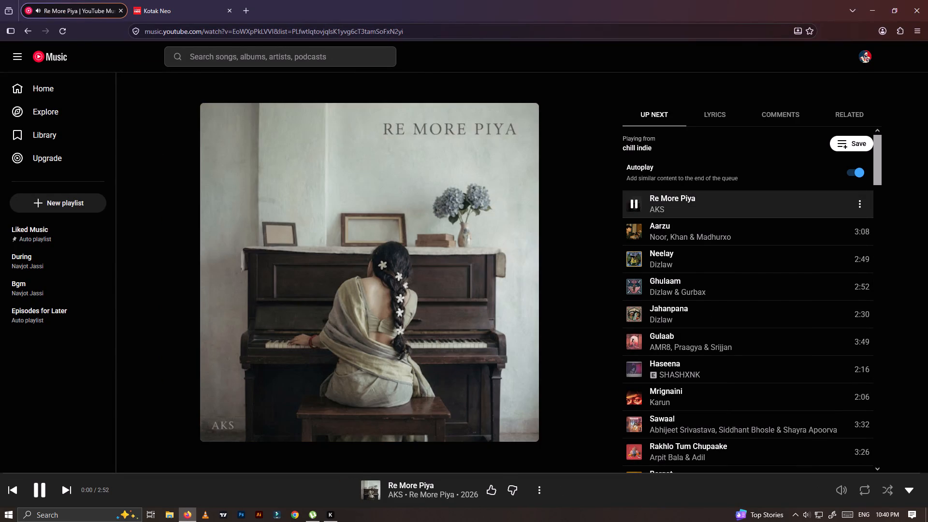
Switch back to WIPRO's chart in Kotak Neo.
left_click(145, 0)
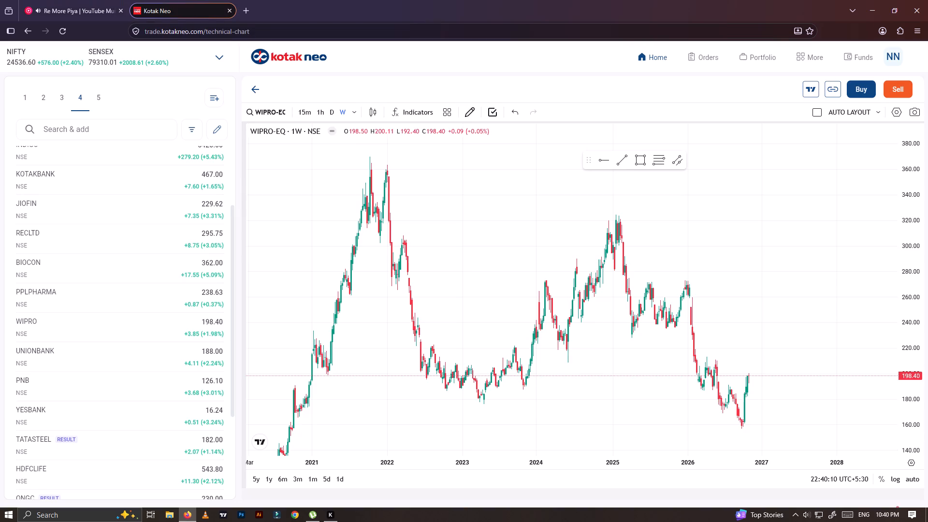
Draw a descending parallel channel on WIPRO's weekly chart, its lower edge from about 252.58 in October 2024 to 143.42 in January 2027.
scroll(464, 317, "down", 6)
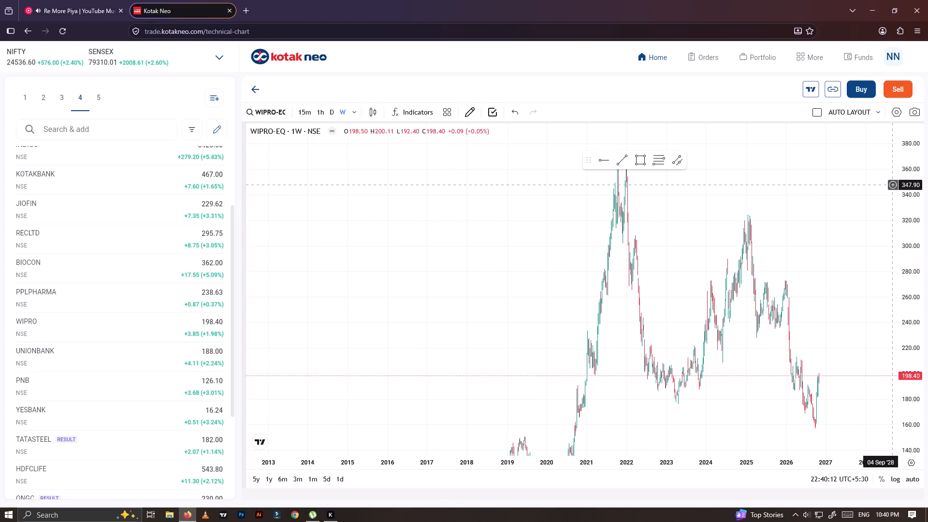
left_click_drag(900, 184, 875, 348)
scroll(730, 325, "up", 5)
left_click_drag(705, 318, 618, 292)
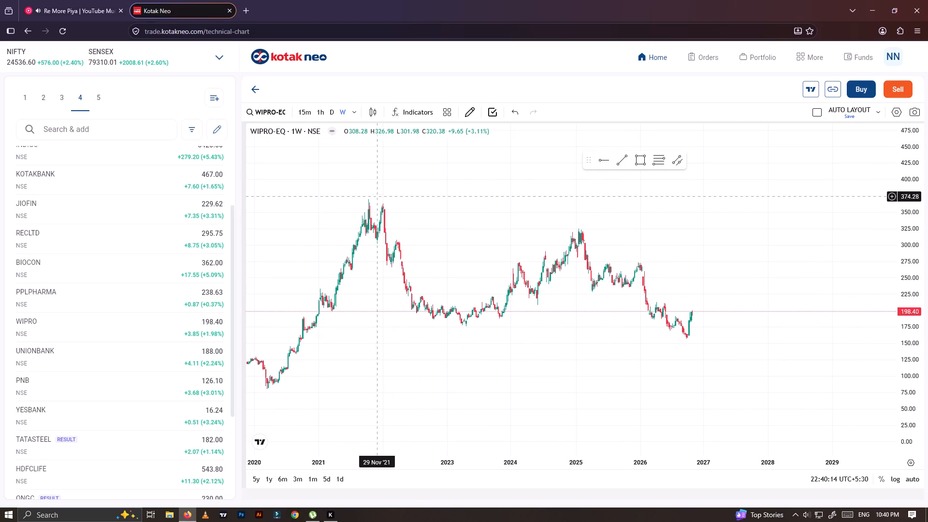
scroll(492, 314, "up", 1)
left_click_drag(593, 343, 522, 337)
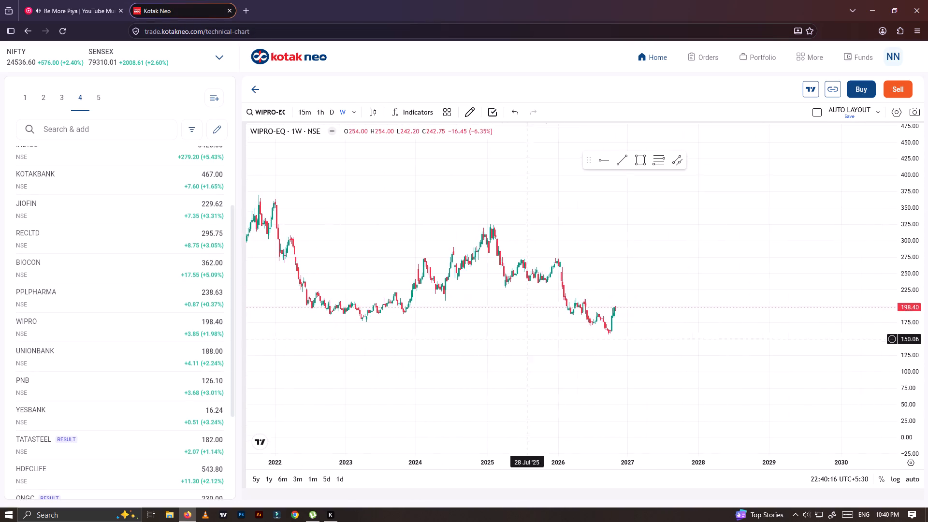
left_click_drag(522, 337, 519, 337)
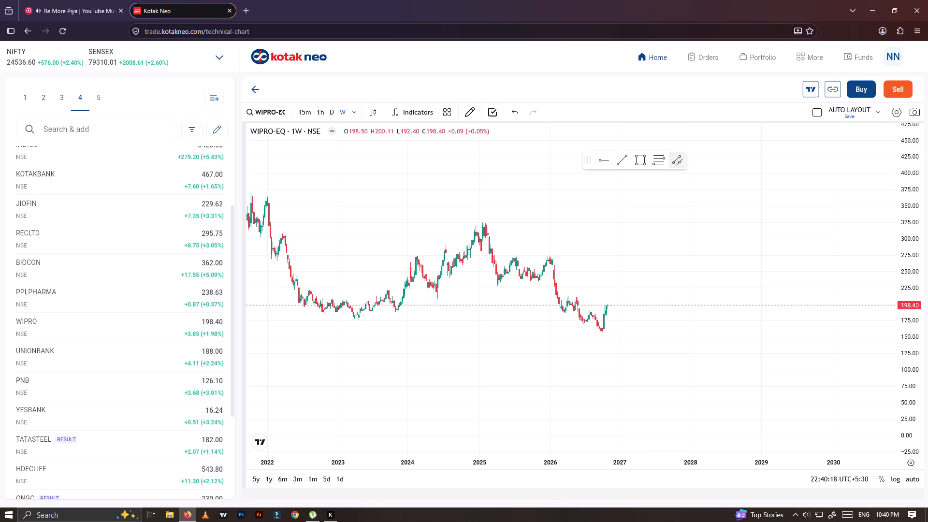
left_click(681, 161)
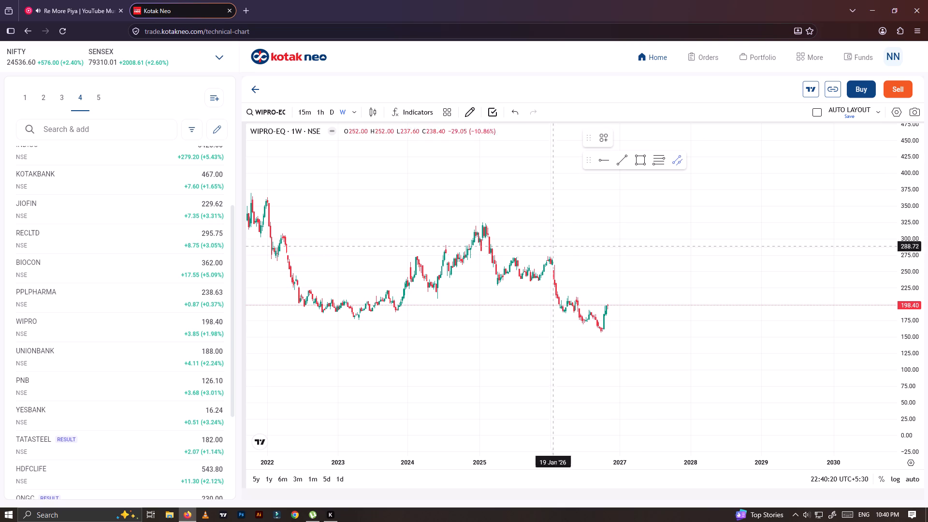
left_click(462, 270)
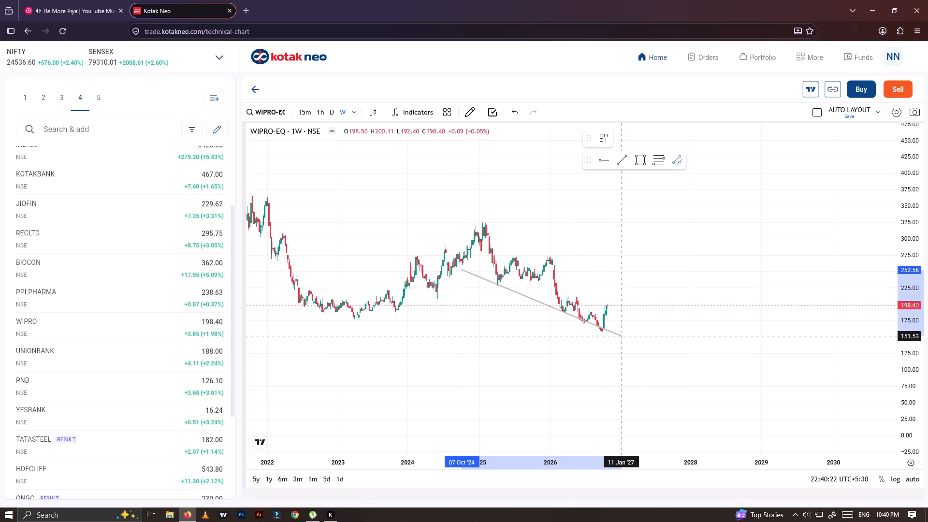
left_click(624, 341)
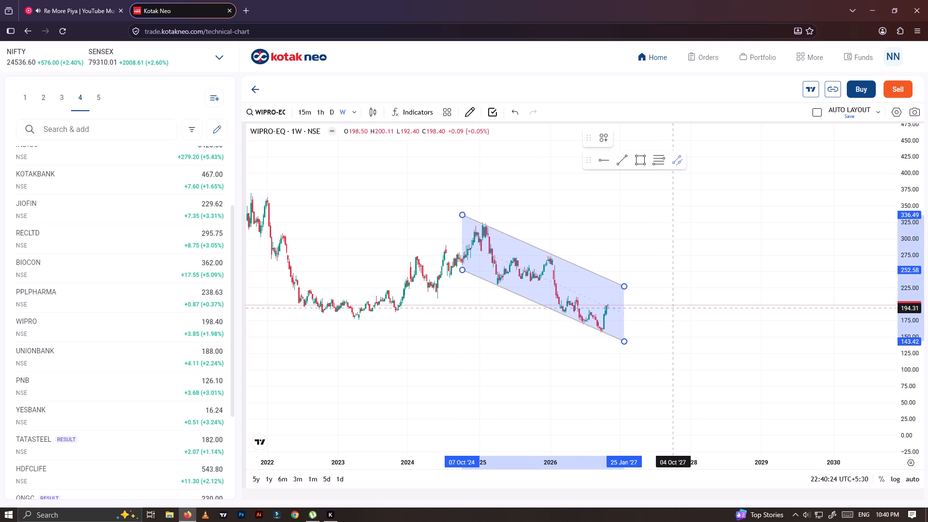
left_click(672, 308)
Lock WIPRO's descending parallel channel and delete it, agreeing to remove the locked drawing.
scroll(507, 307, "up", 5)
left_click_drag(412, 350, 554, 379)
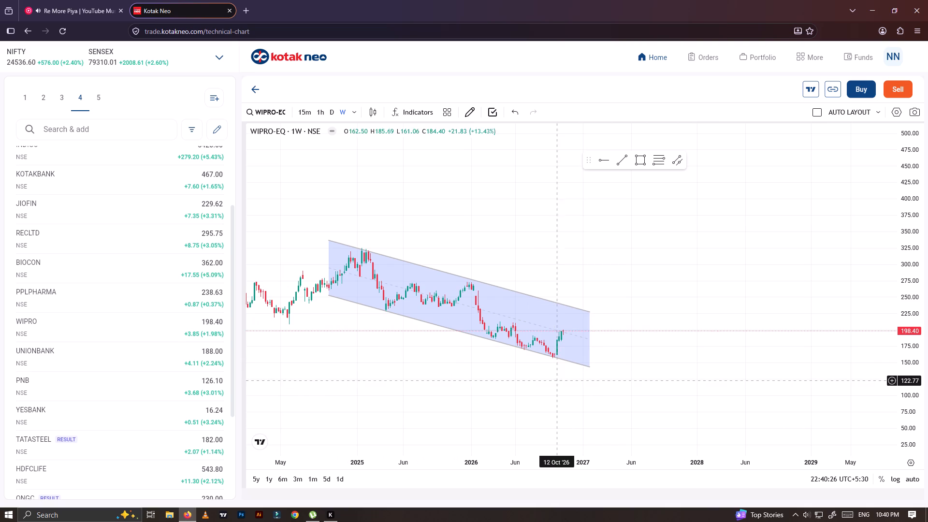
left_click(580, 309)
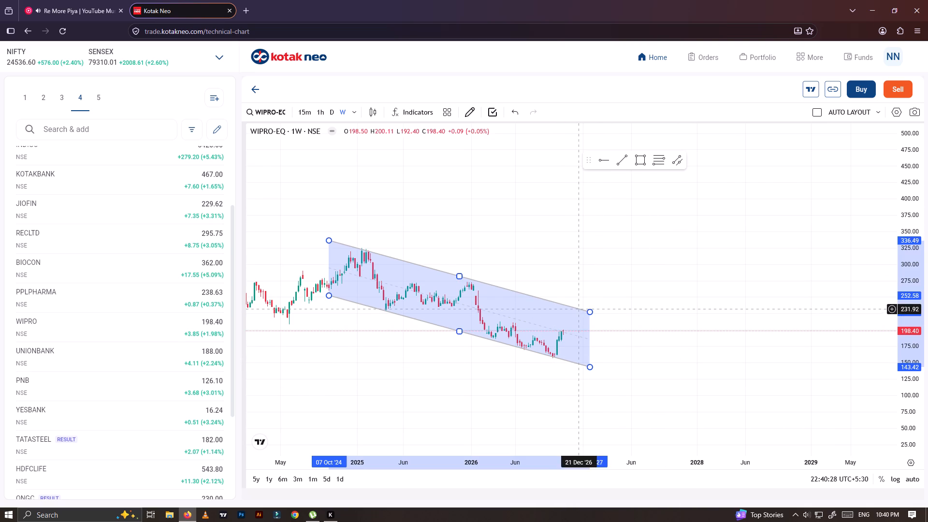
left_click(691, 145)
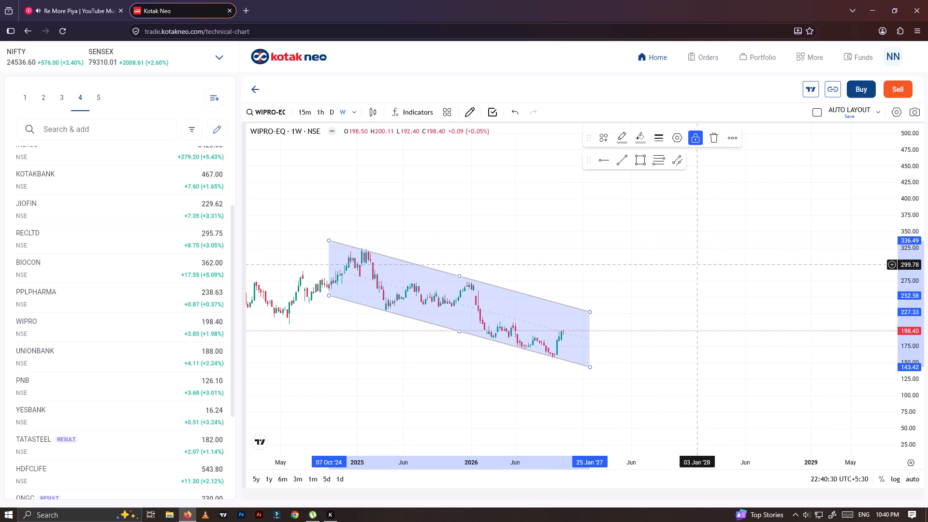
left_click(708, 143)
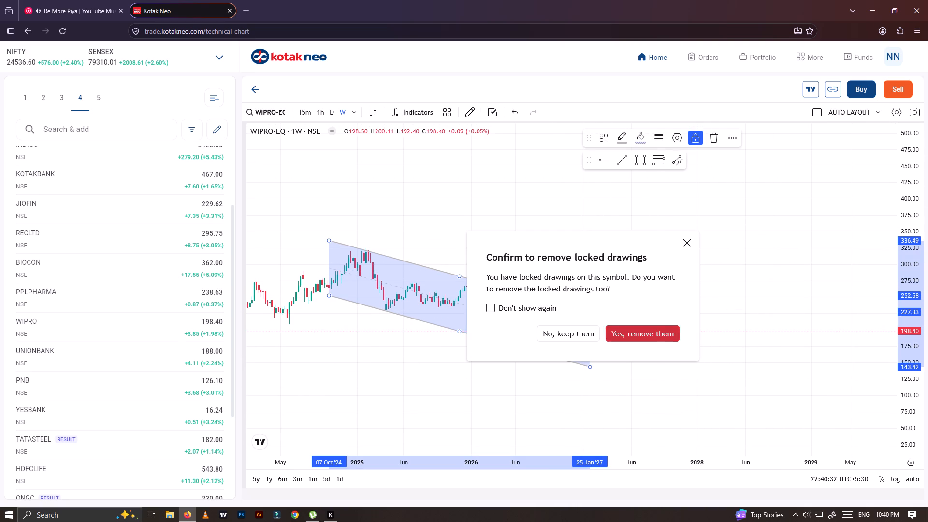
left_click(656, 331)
Draw two horizontal rays from WIPRO's March 2025 candles, a locked one at about 270.70 and another at about 234.16.
scroll(603, 300, "down", 6)
scroll(601, 300, "up", 6)
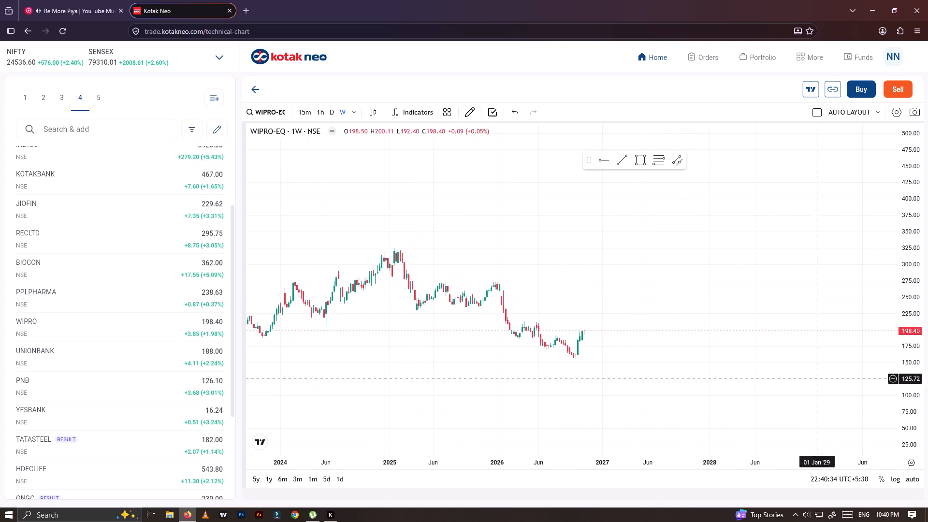
left_click_drag(910, 418, 878, 278)
left_click_drag(581, 267, 601, 236)
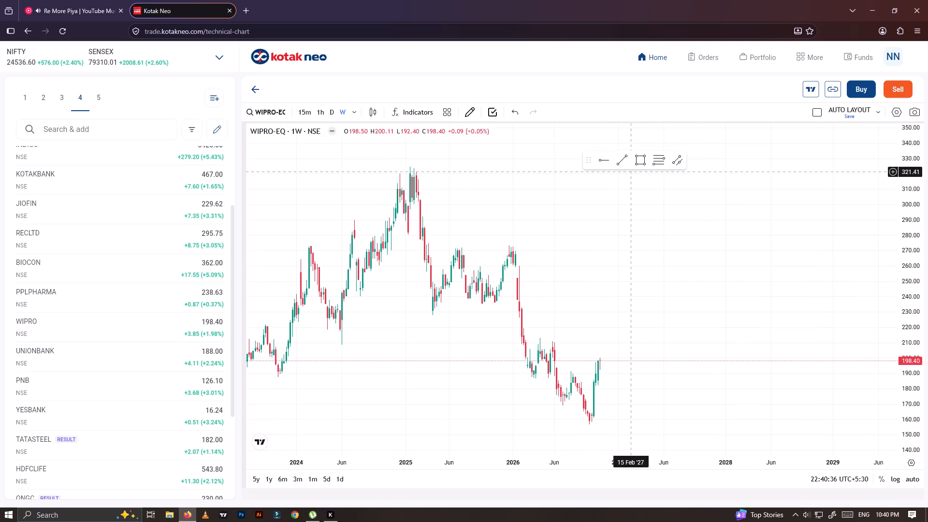
left_click(609, 162)
left_click(426, 249)
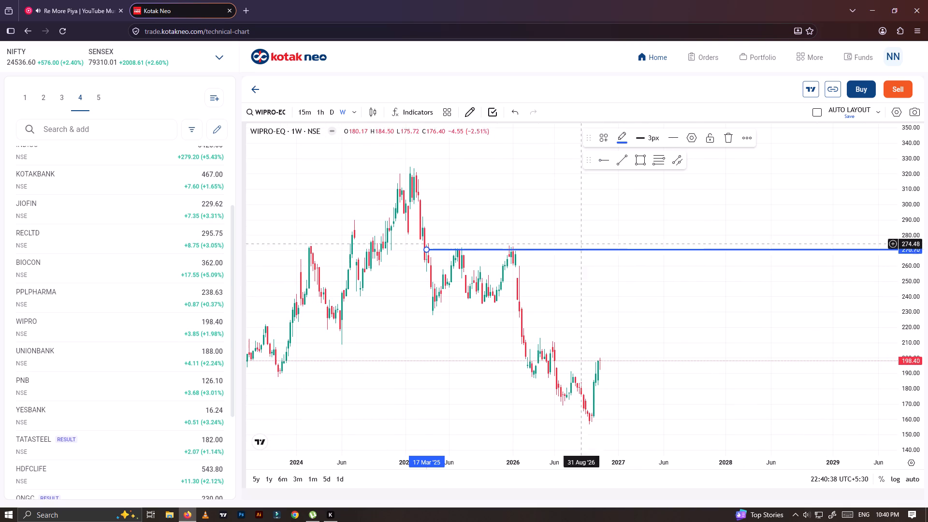
left_click(708, 138)
left_click(604, 162)
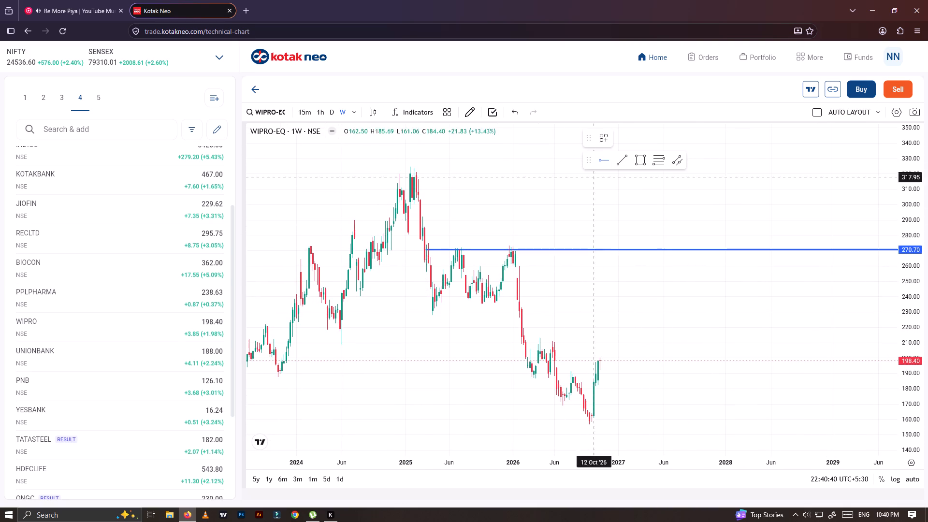
left_click(428, 305)
Switch to YouTube Music, browse the home recommendations and play Majboor from the Forgotten favorites.
left_click(74, 0)
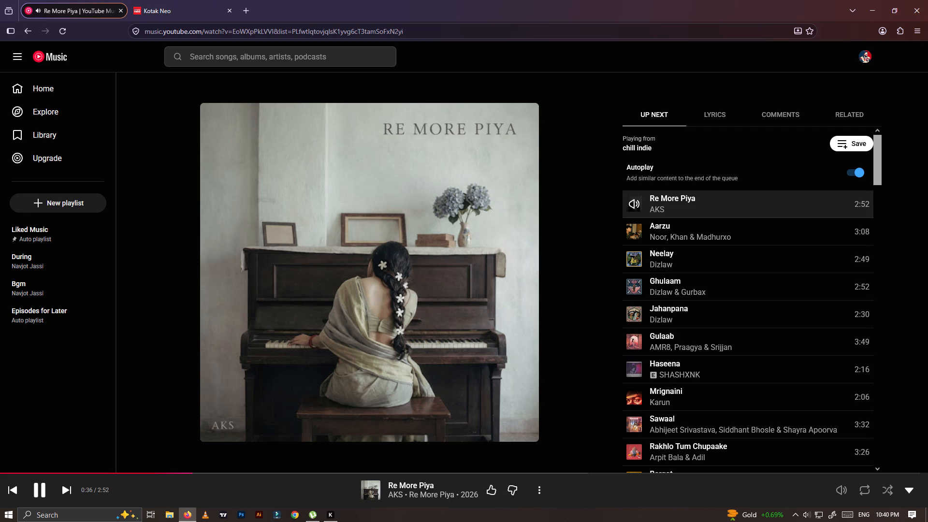
scroll(672, 345, "down", 1)
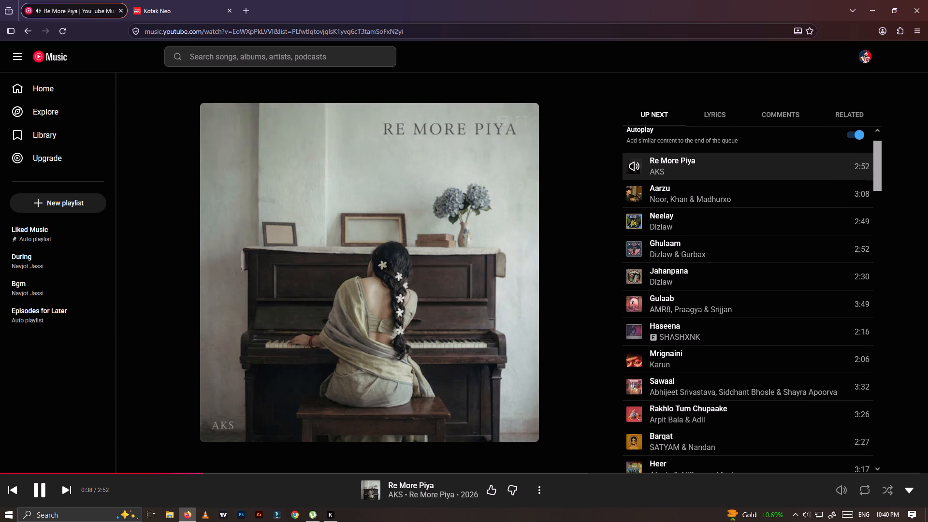
left_click(59, 58)
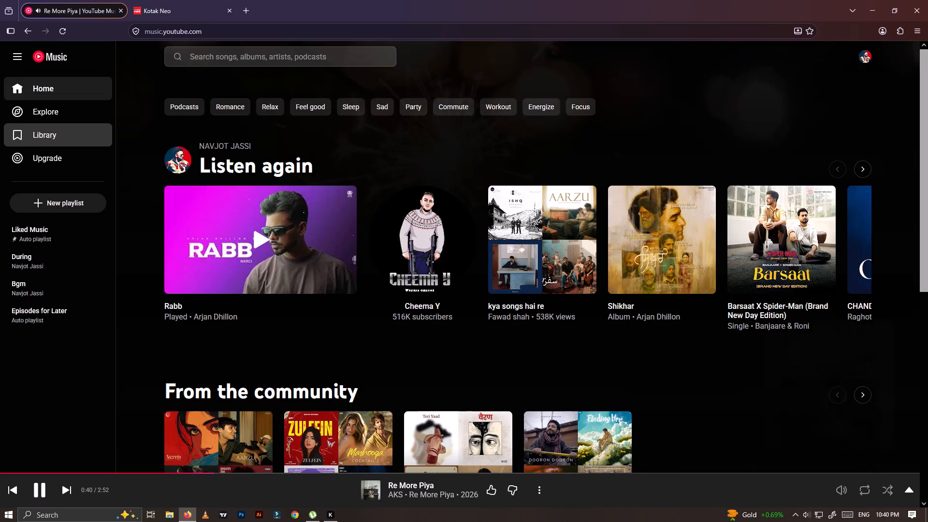
scroll(760, 301, "down", 7)
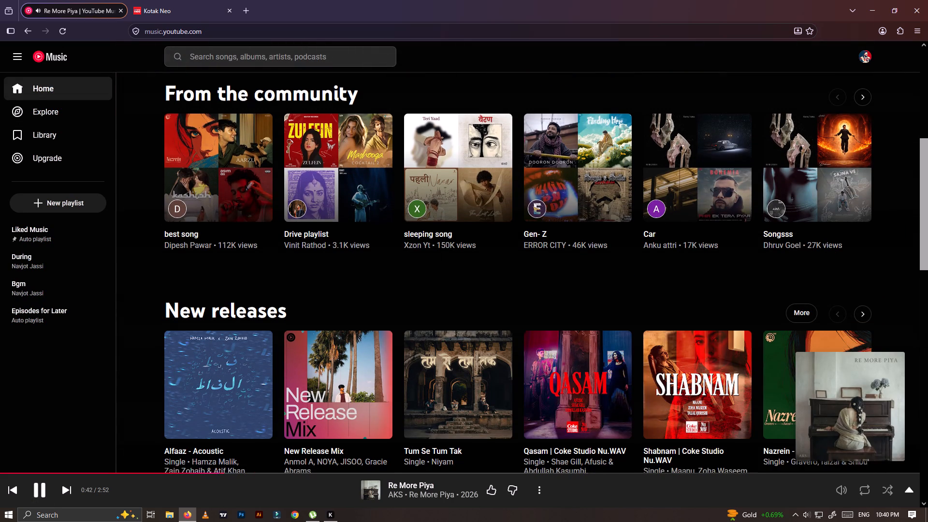
scroll(774, 298, "down", 6)
scroll(572, 297, "down", 4)
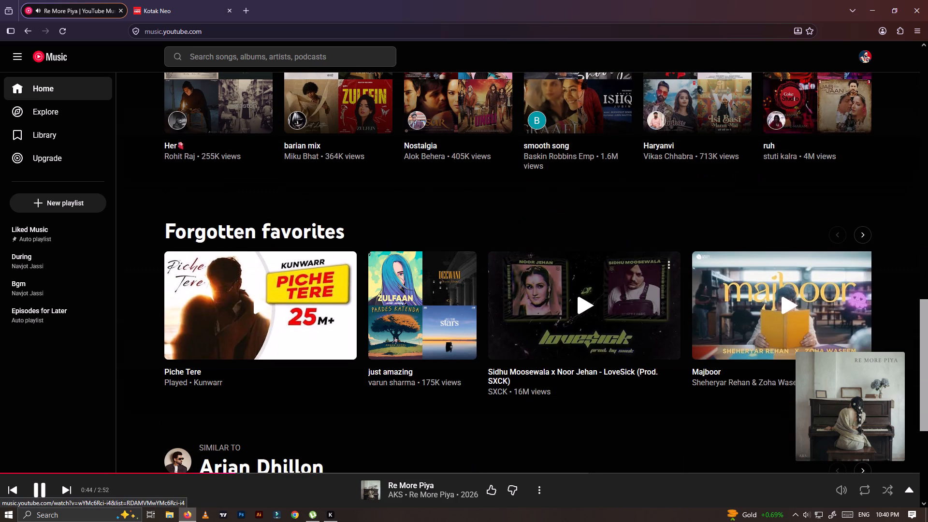
scroll(568, 296, "down", 4)
scroll(568, 296, "up", 1)
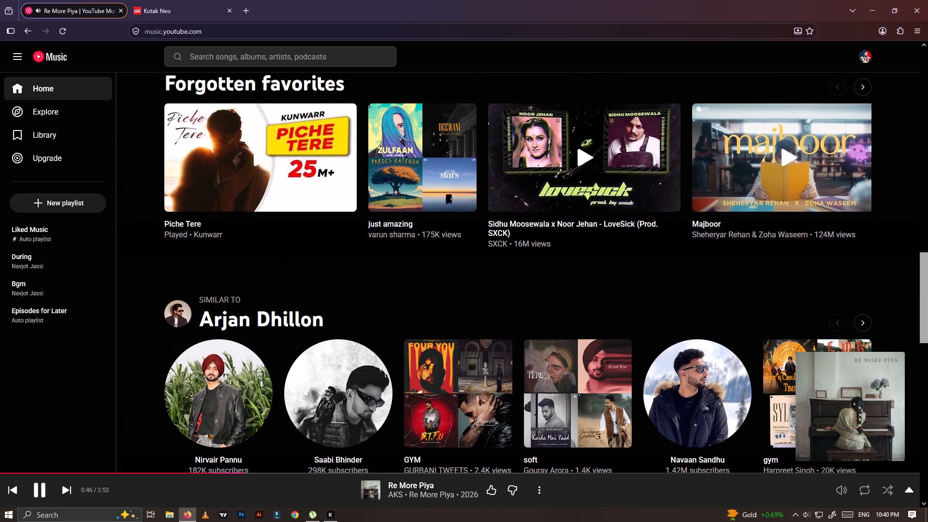
scroll(789, 283, "up", 1)
left_click(790, 213)
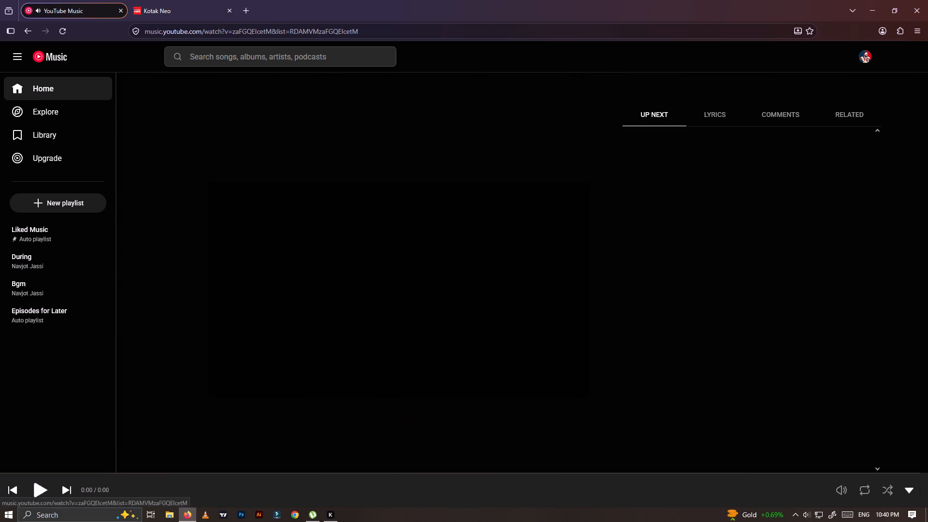
Return to Kotak Neo and draw a horizontal ray at about 322.99 from WIPRO's December 2024 high.
left_click(157, 0)
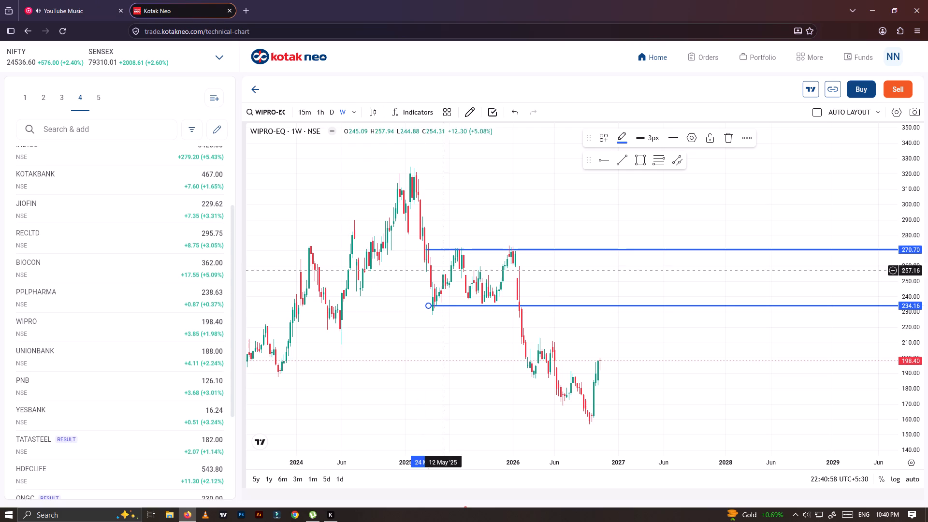
left_click(601, 164)
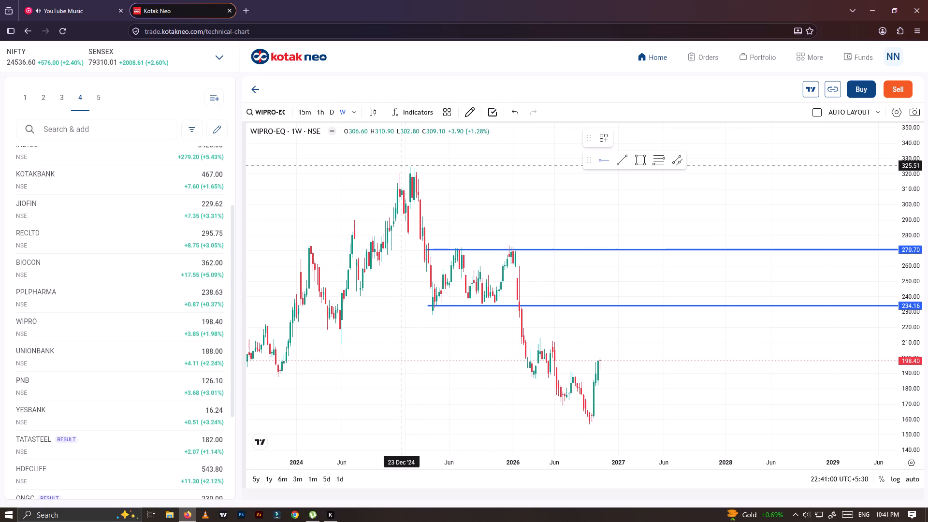
left_click(398, 169)
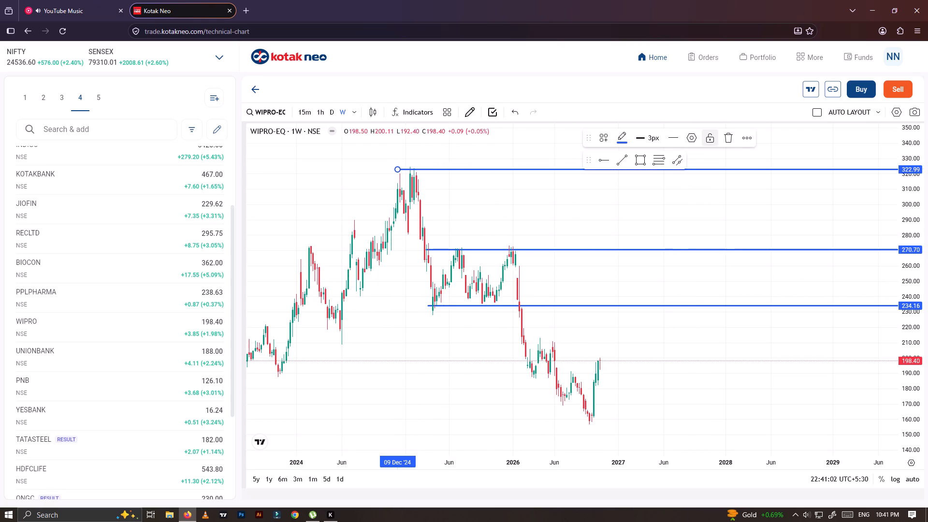
Examine WIPRO's older weekly price action for support around and below the current price.
left_click_drag(527, 375, 527, 307)
scroll(519, 321, "down", 5)
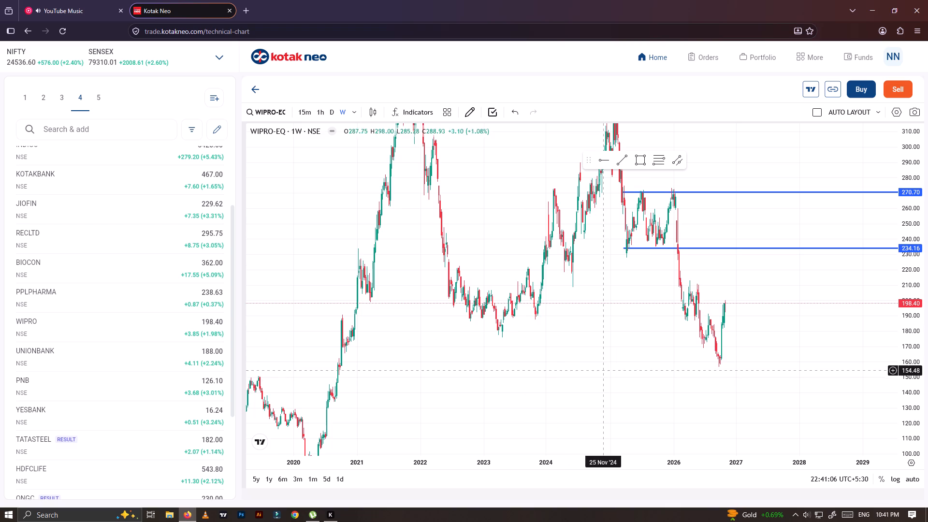
scroll(605, 369, "down", 5)
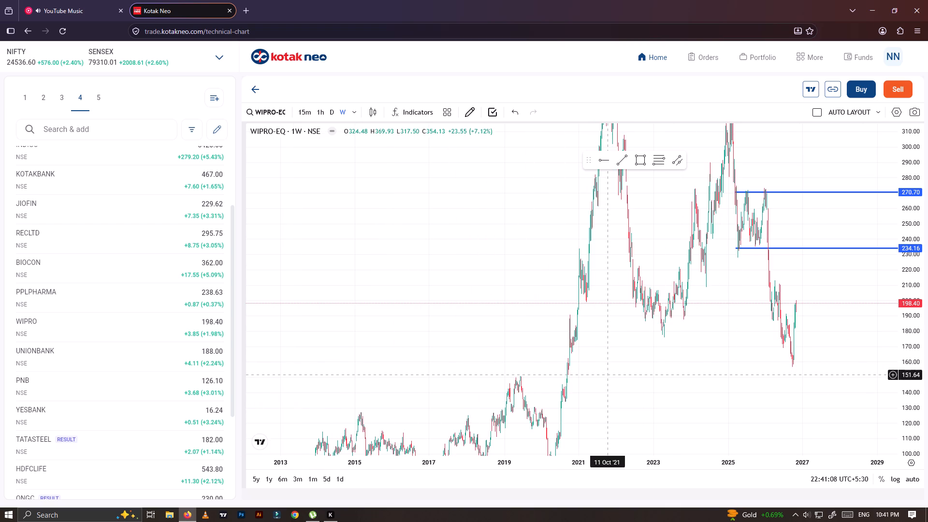
scroll(608, 376, "up", 8)
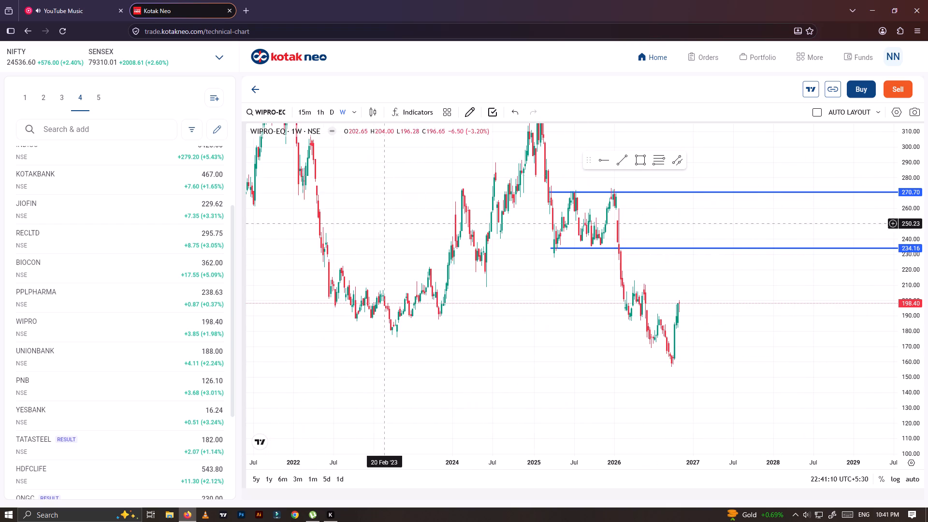
Lower the system speaker volume.
left_click(805, 513)
scroll(805, 513, "down", 1)
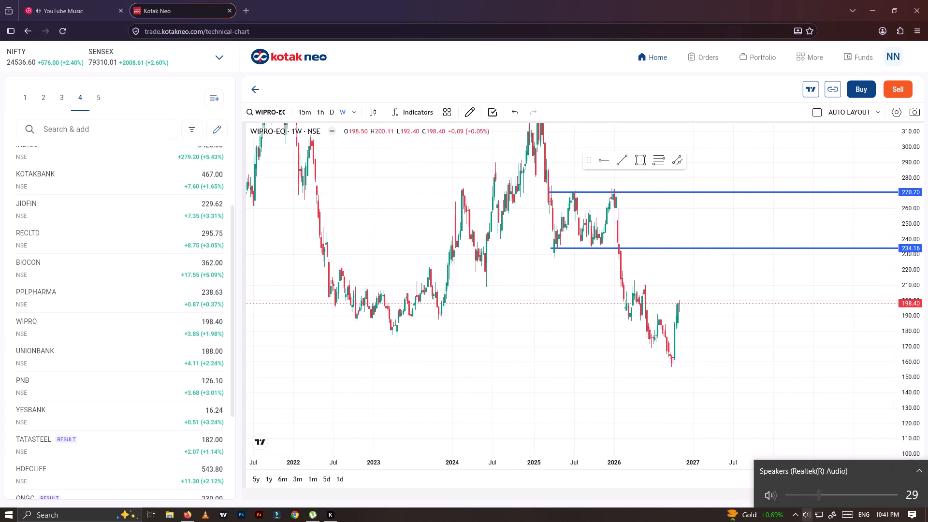
scroll(805, 514, "down", 2)
left_click(603, 406)
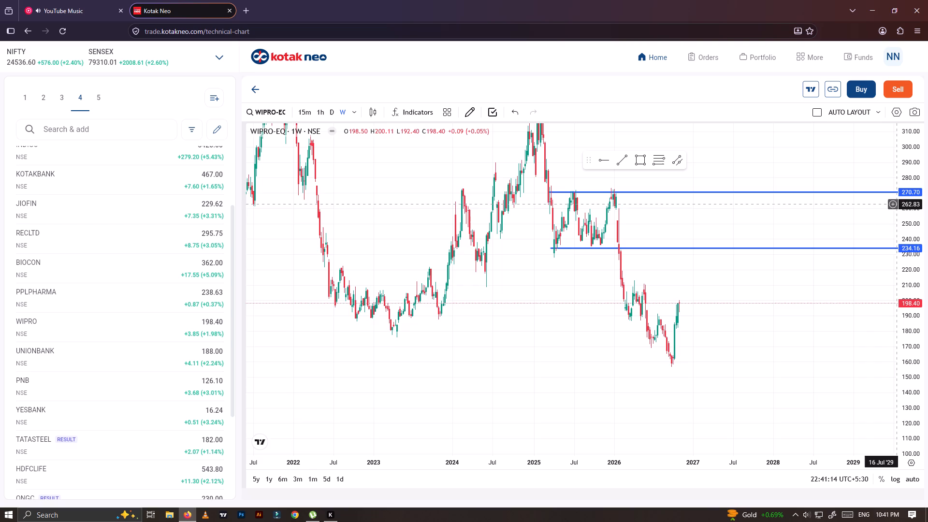
Draw a horizontal ray at about 162.11 on WIPRO's weekly chart, starting from August 2020 and passing through the recent low.
left_click_drag(906, 204, 878, 404)
scroll(523, 278, "down", 19)
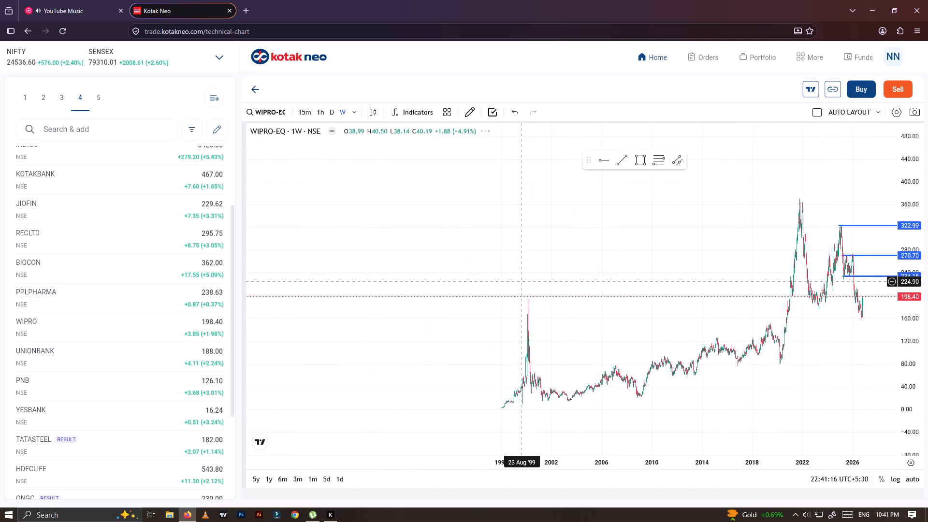
scroll(538, 345, "up", 10)
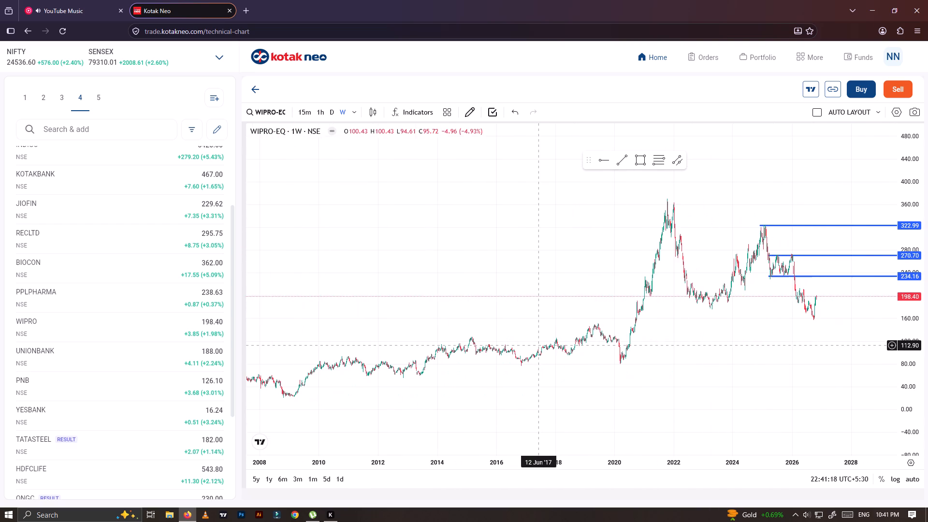
scroll(575, 323, "up", 5)
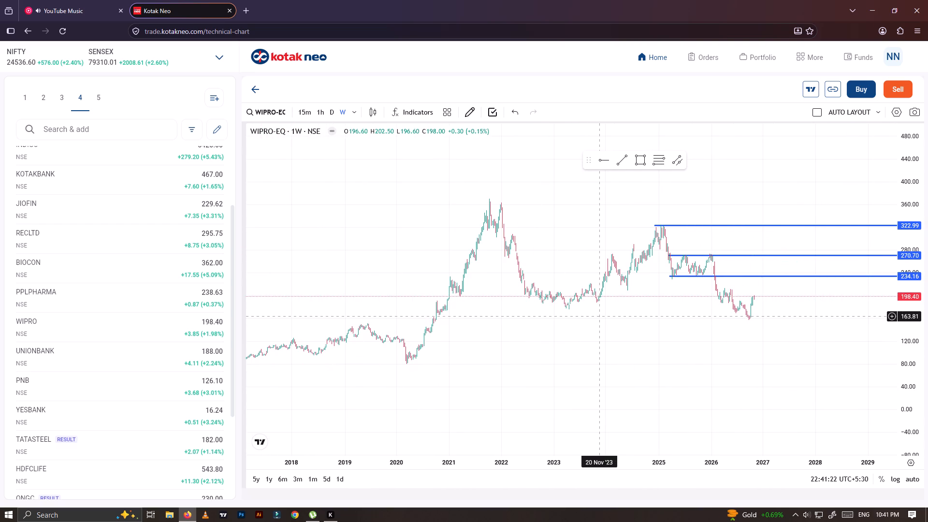
scroll(603, 317, "up", 2)
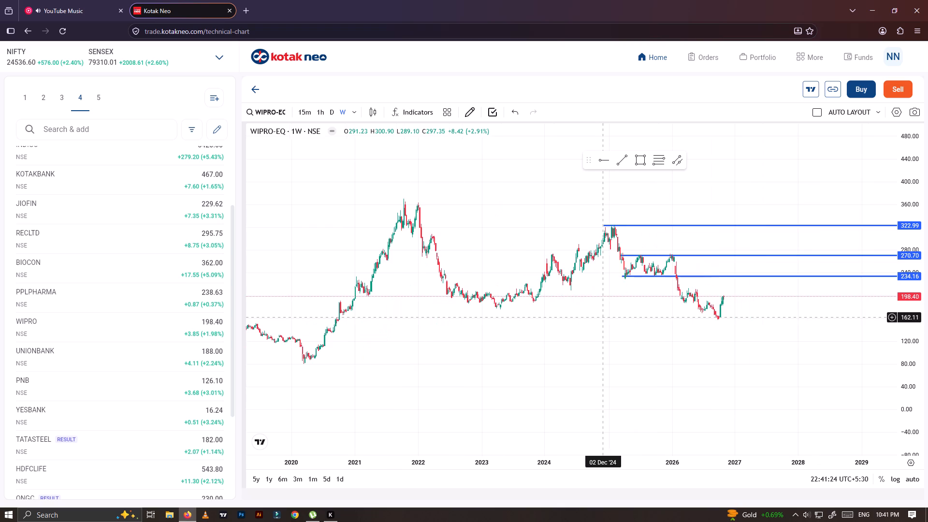
left_click(606, 162)
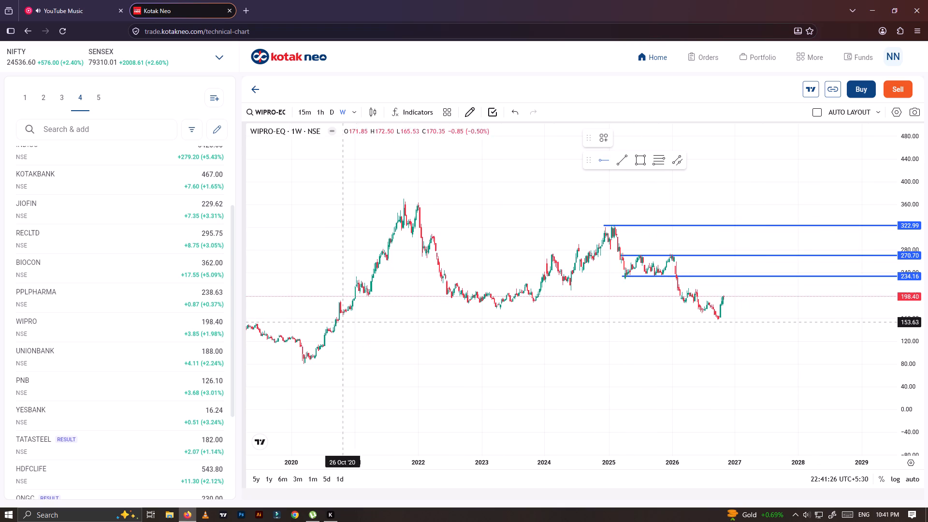
left_click(332, 317)
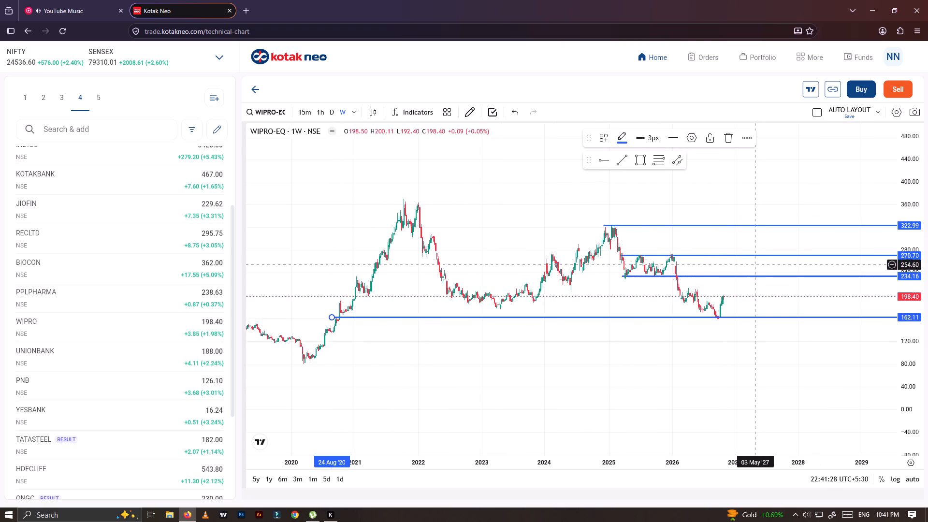
Move the lowest ray's anchor to about 160.88 at 13 July 2020 and lock the ray.
left_click_drag(904, 400, 852, 264)
left_click_drag(829, 208, 822, 193)
left_click_drag(329, 337, 325, 338)
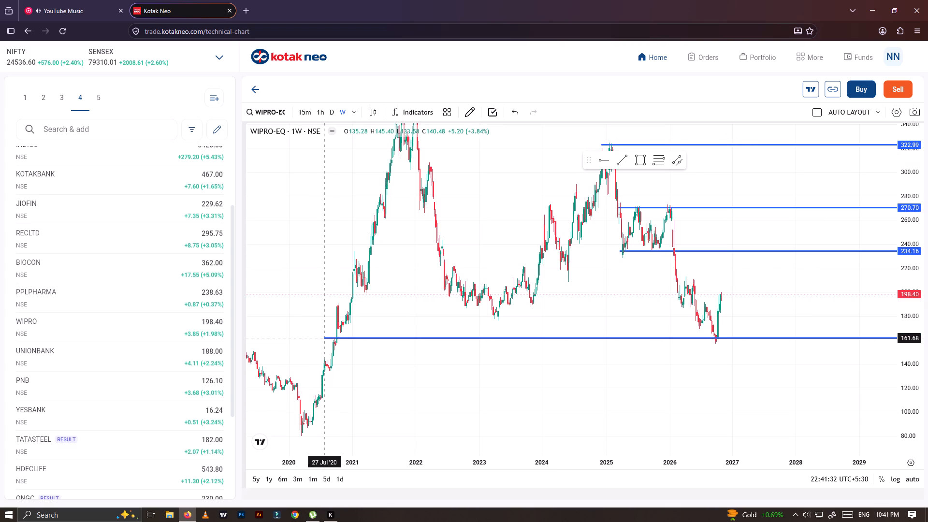
left_click_drag(325, 338, 322, 339)
left_click(322, 339)
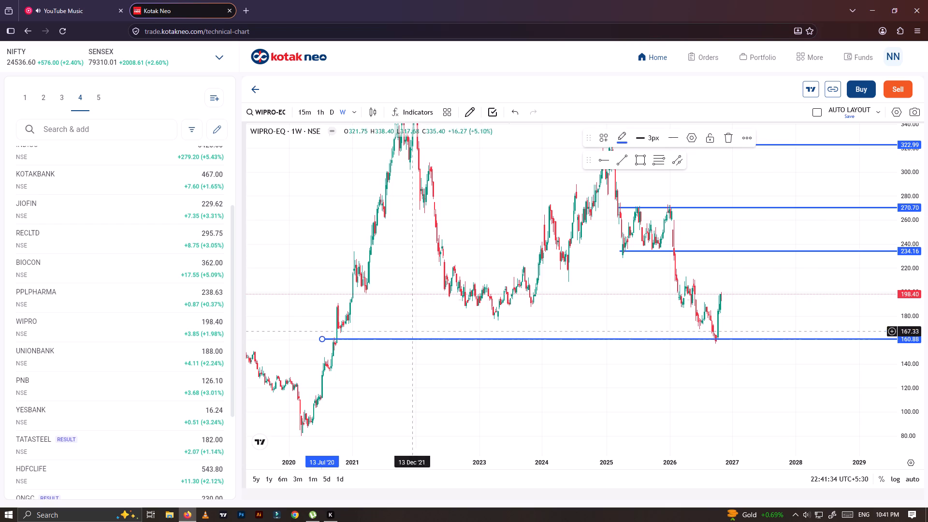
left_click(713, 140)
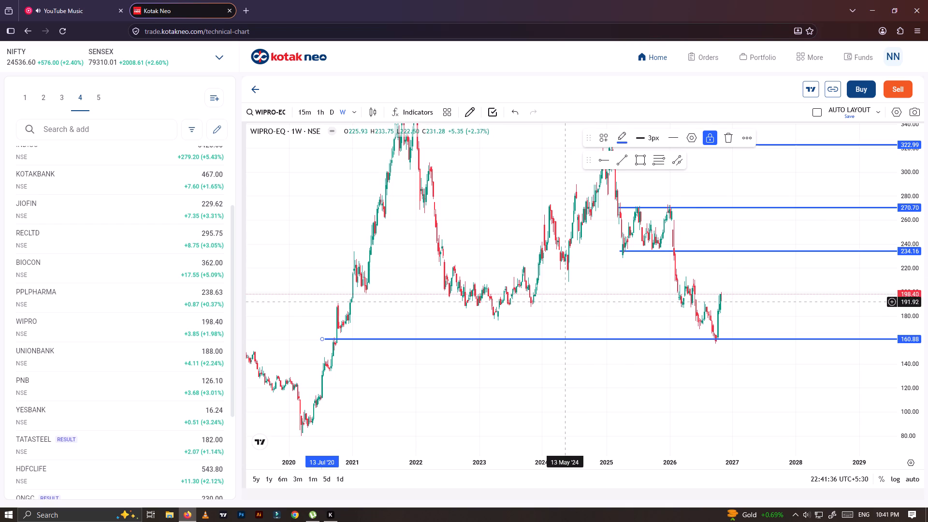
Draw a horizontal ray at about 210.46 from 27 January 2026, along the 2026 swing highs, and lock it.
scroll(567, 305, "up", 7)
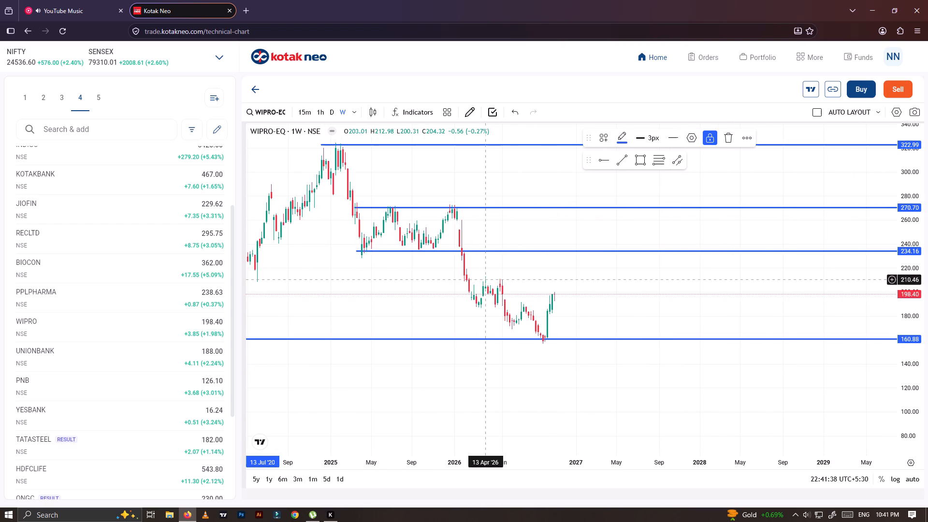
left_click(606, 163)
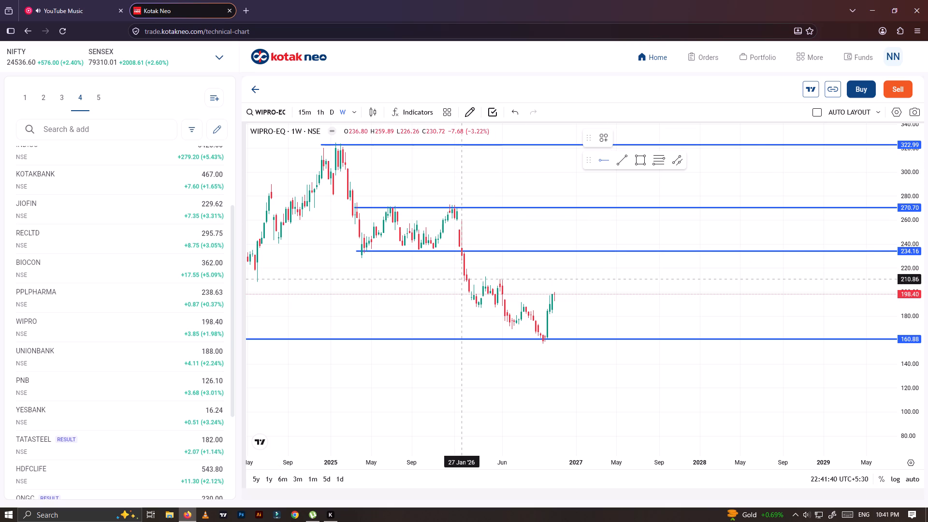
left_click(462, 279)
left_click(705, 133)
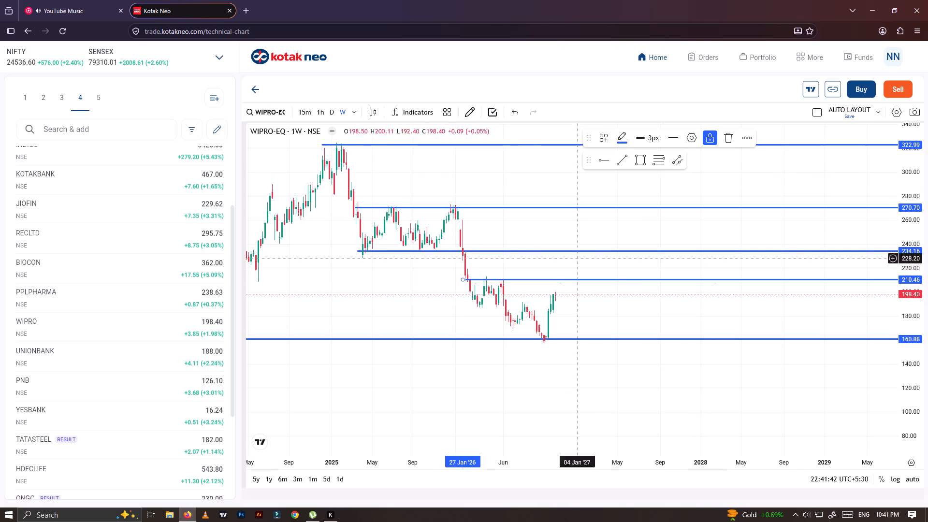
On WIPRO's daily chart, draw a horizontal ray at about 187.08 from the 16 March 2026 low and lock it.
left_click(333, 114)
scroll(484, 285, "down", 5)
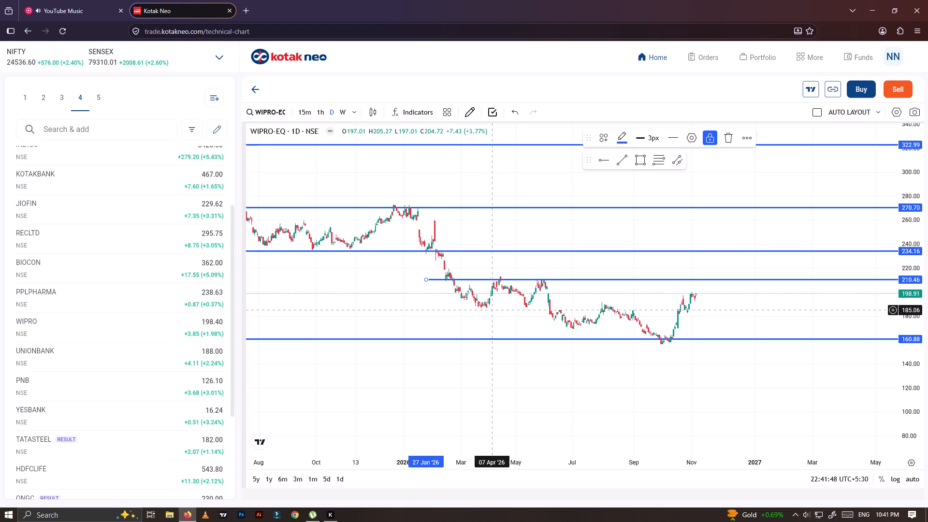
left_click(606, 157)
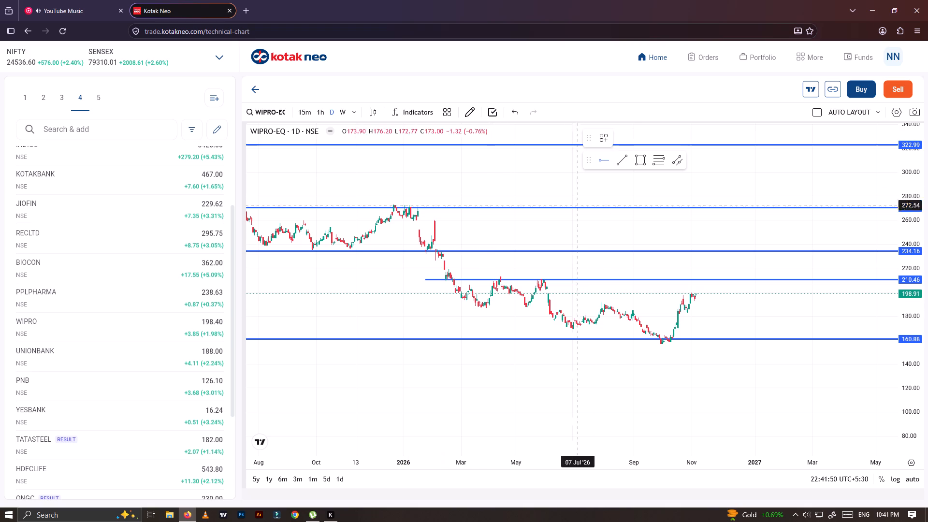
left_click(473, 307)
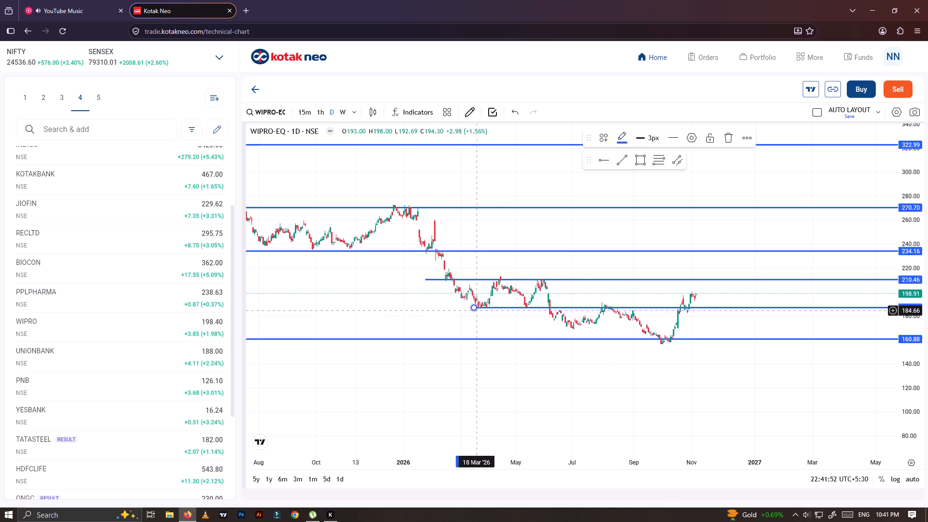
left_click_drag(910, 406, 862, 189)
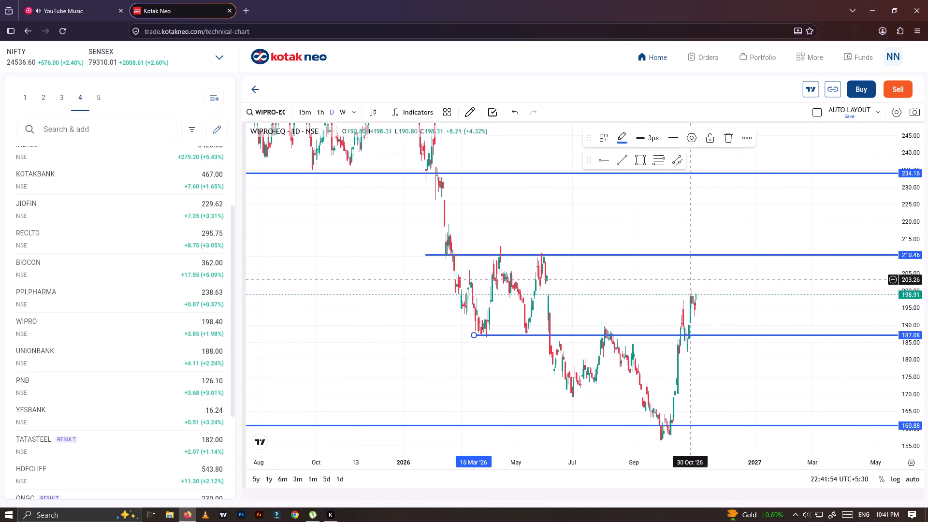
scroll(630, 302, "up", 2)
left_click_drag(532, 344, 630, 337)
left_click(608, 327)
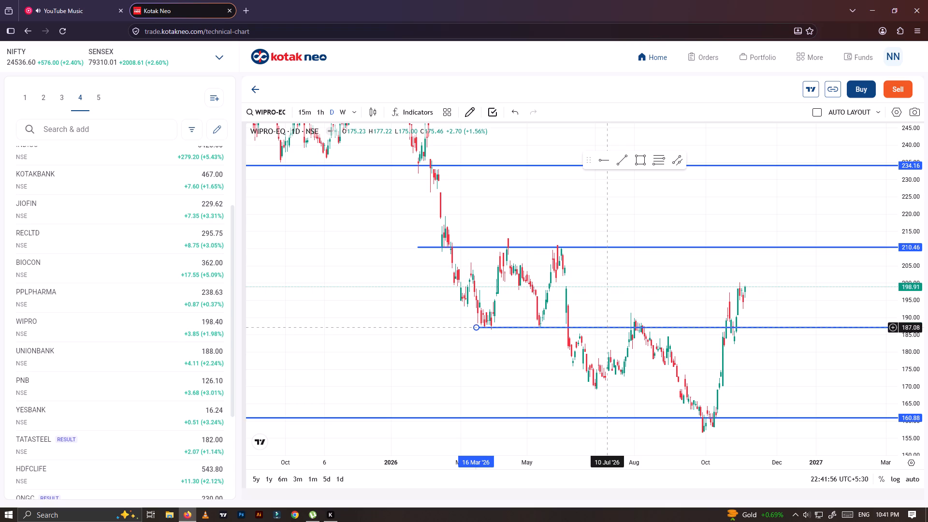
left_click(707, 142)
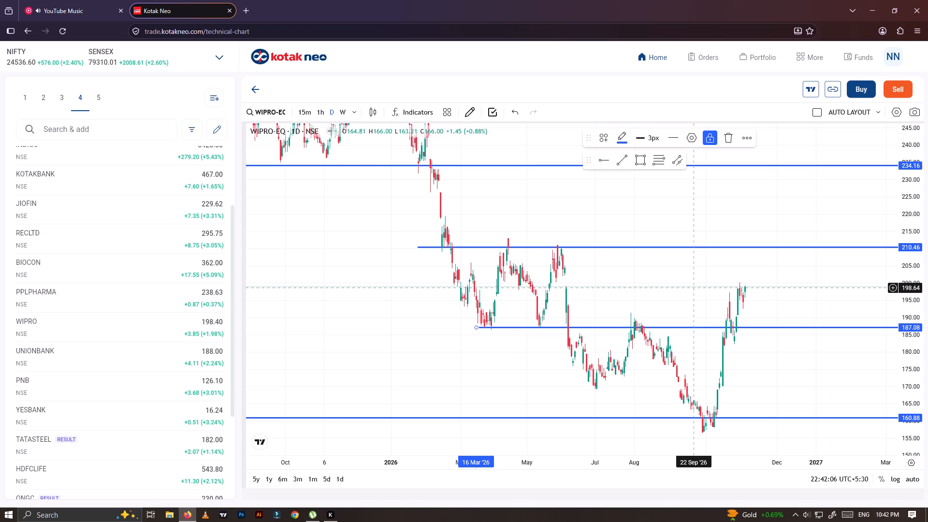
Examine WIPRO's recent price action against the marked levels on the daily and 1-hour charts.
scroll(693, 290, "down", 11)
scroll(691, 303, "up", 6)
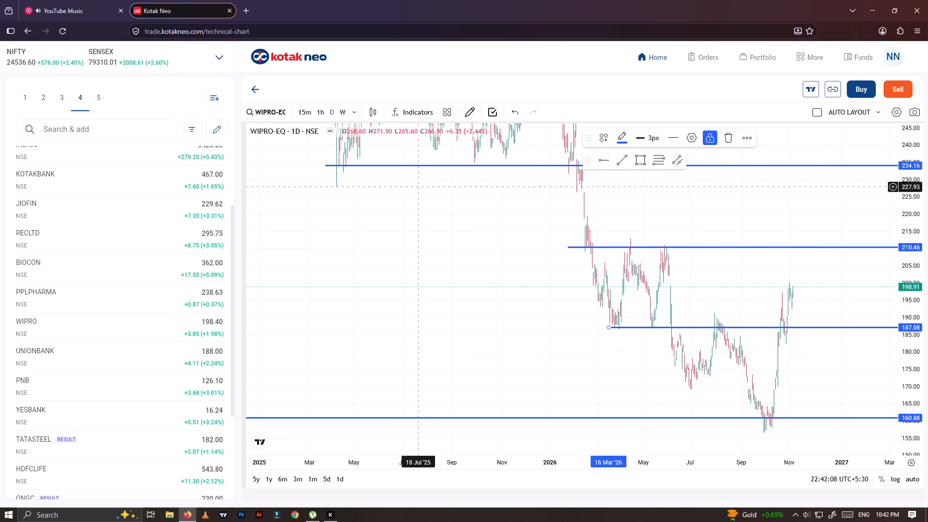
scroll(418, 260, "up", 9)
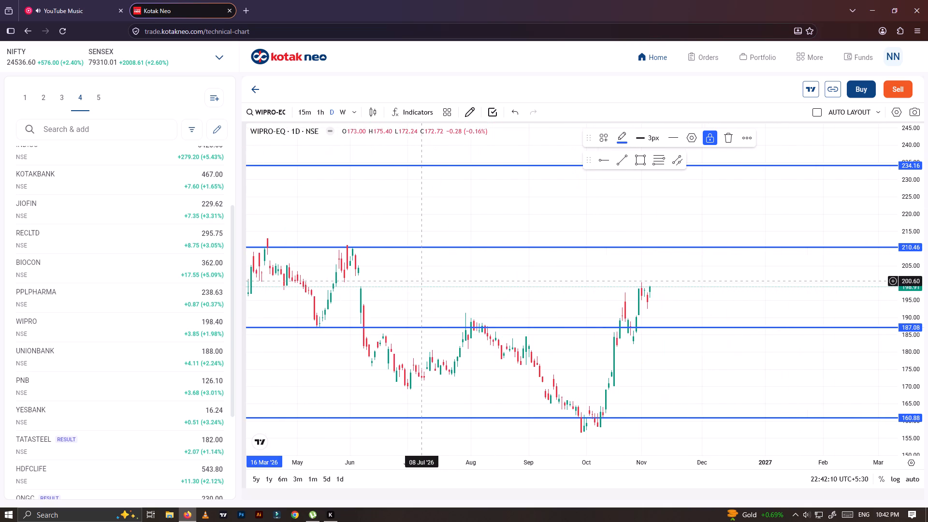
scroll(422, 285, "down", 6)
left_click(326, 114)
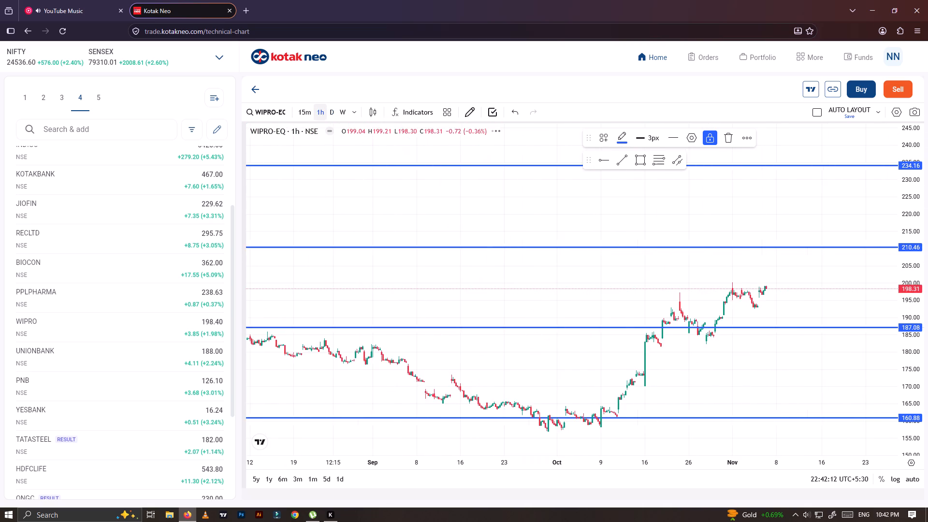
scroll(520, 278, "up", 2)
scroll(914, 372, "up", 4)
scroll(914, 372, "down", 1)
scroll(914, 372, "up", 11)
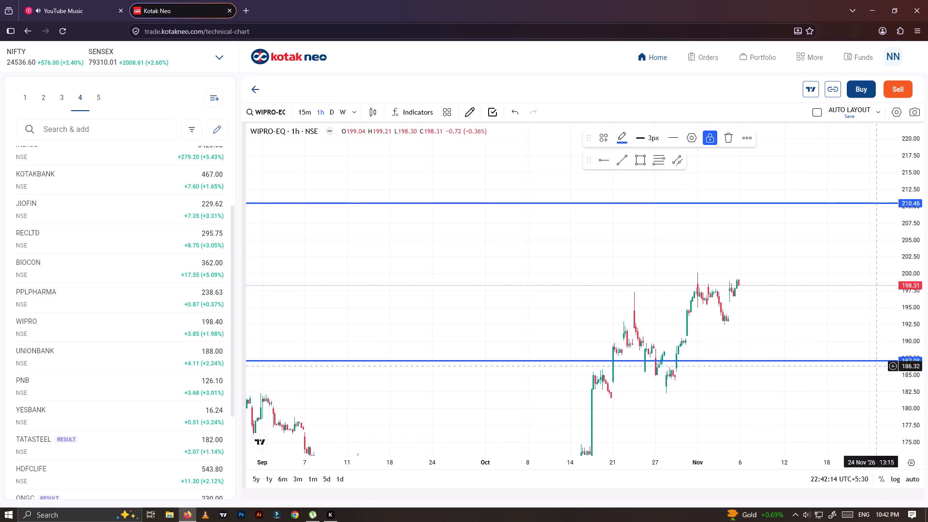
scroll(684, 279, "up", 1)
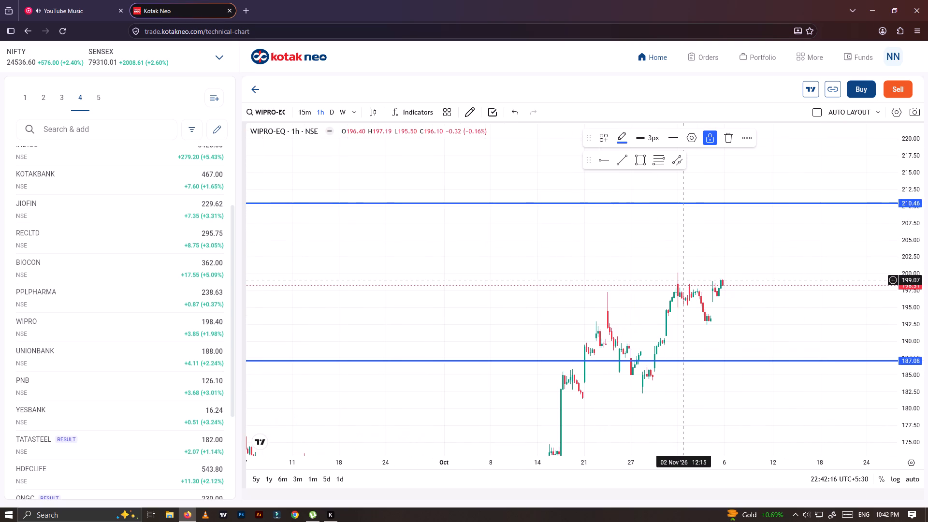
scroll(684, 280, "down", 7)
scroll(684, 280, "up", 7)
scroll(684, 280, "down", 6)
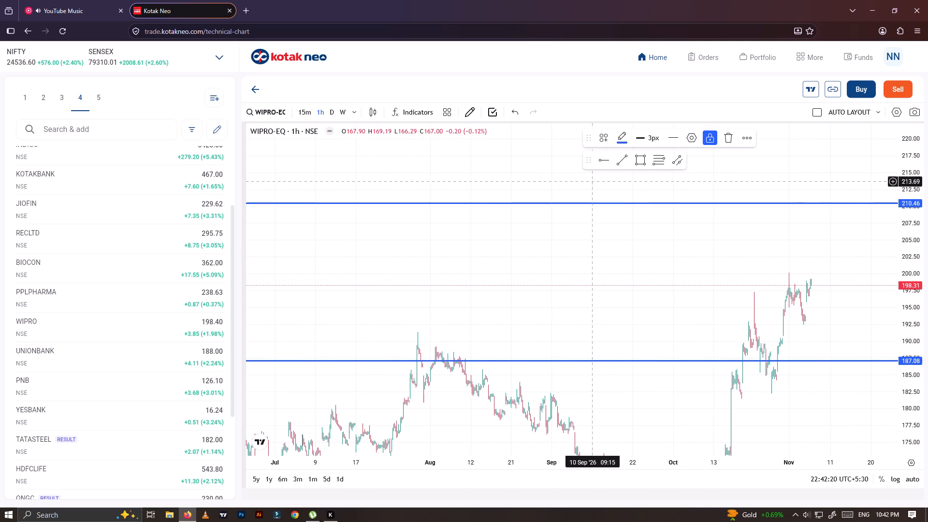
Set the timeframe back to weekly and open the UNIONBANK chart from the watchlist.
left_click(342, 114)
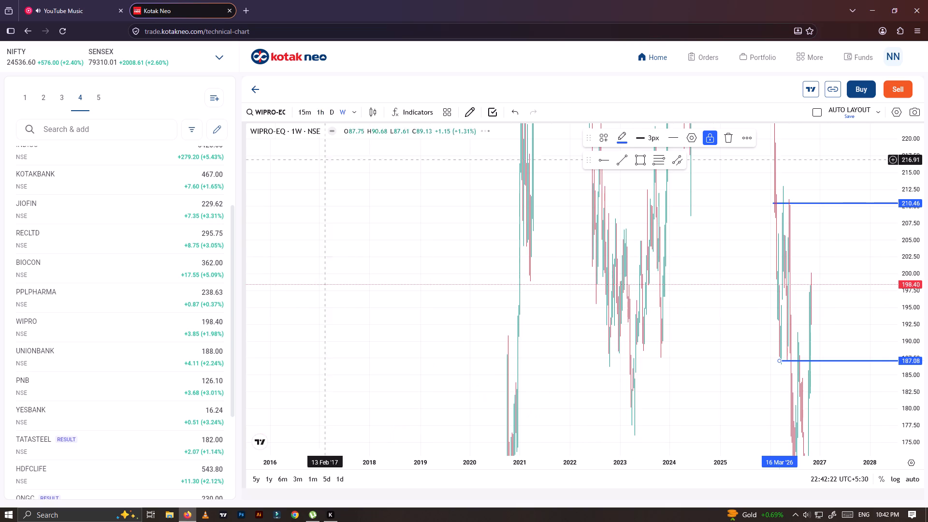
left_click(179, 356)
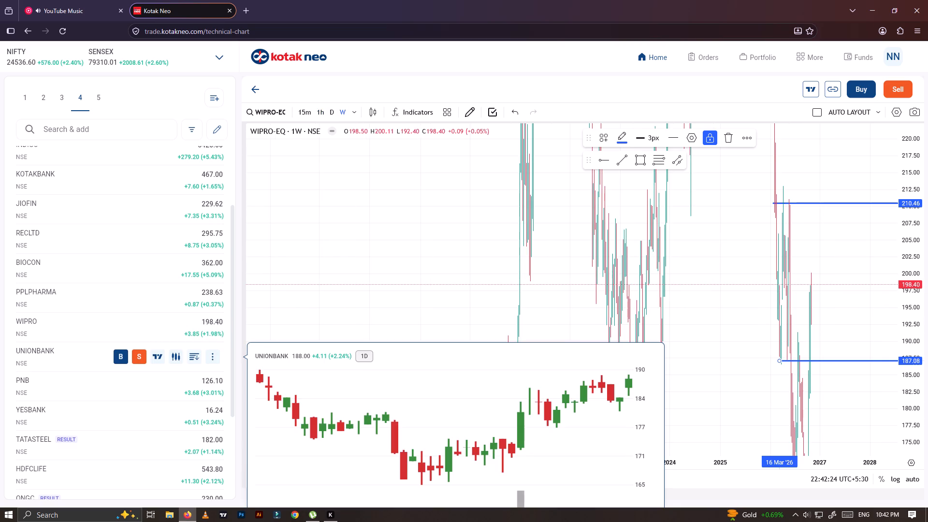
Examine UNIONBANK's full weekly price history for repeated swing highs and lows around the current price and above it.
scroll(507, 308, "down", 3)
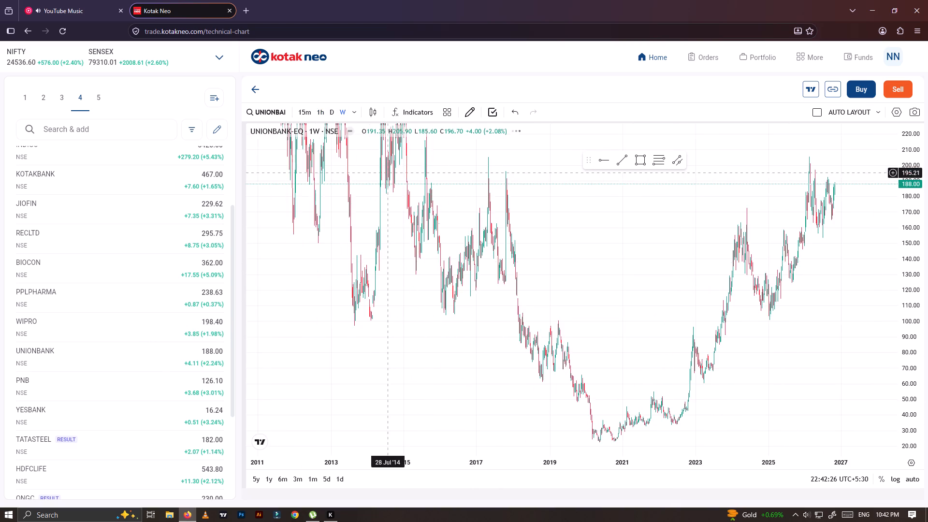
scroll(629, 337, "down", 6)
left_click_drag(912, 160, 900, 382)
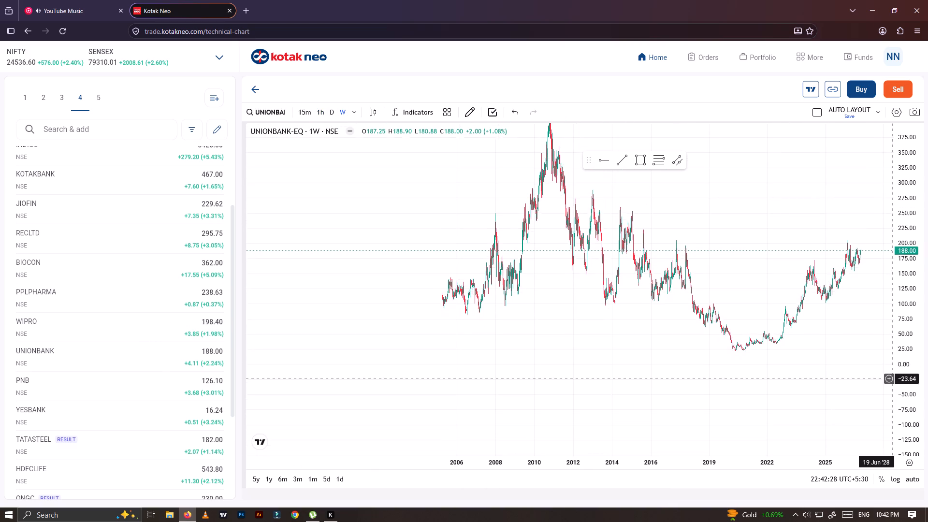
scroll(788, 338, "up", 6)
scroll(672, 266, "up", 6)
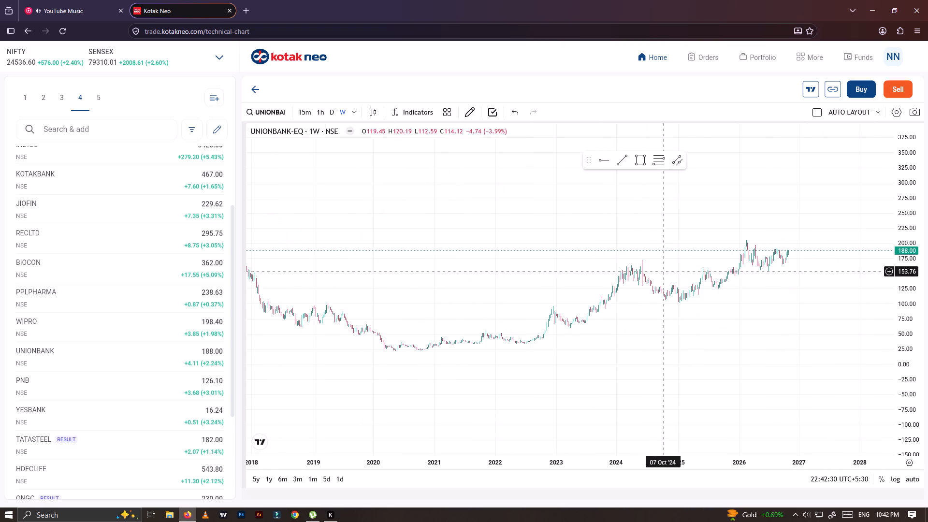
left_click_drag(905, 344, 829, 108)
scroll(572, 203, "down", 11)
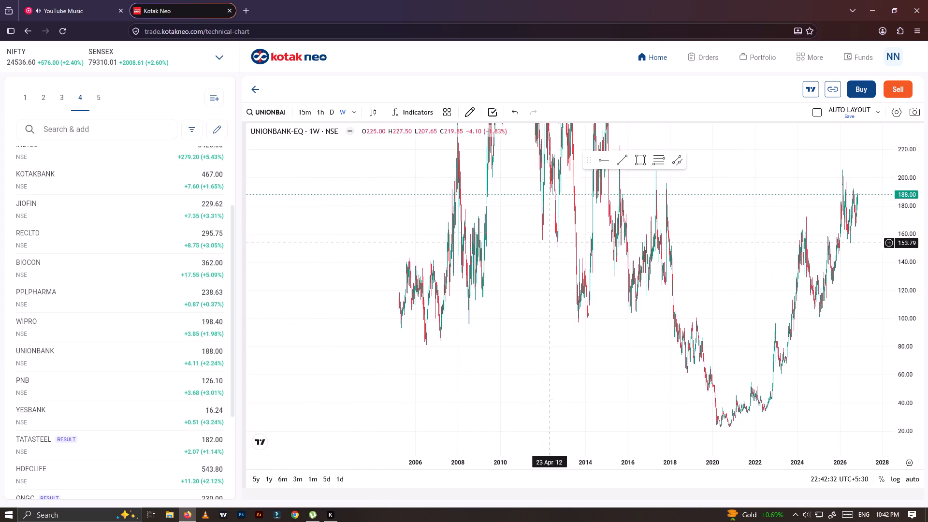
left_click_drag(577, 216, 576, 334)
scroll(560, 270, "up", 2)
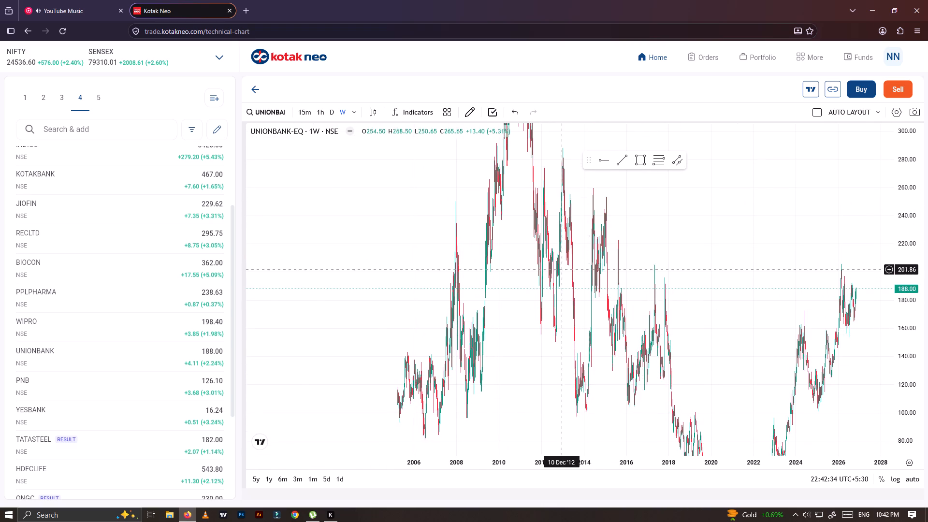
scroll(560, 270, "up", 3)
left_click_drag(455, 252, 598, 258)
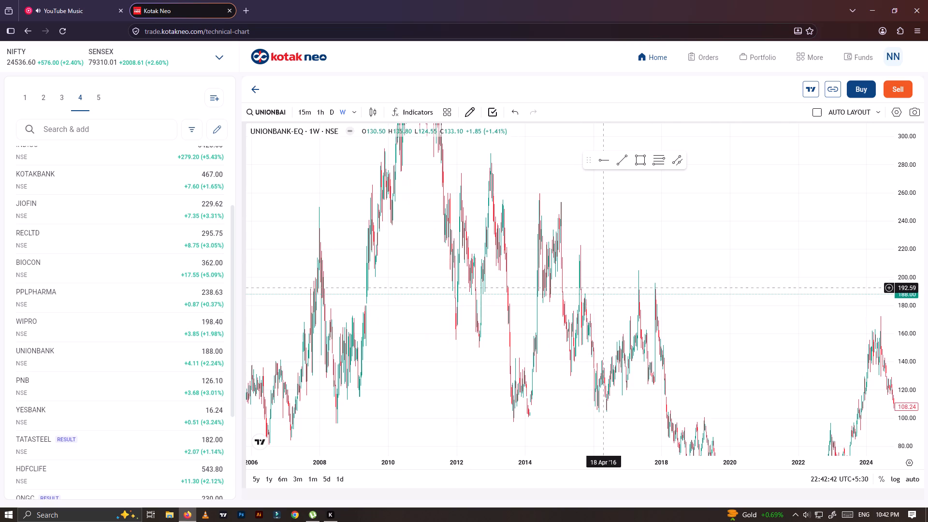
scroll(605, 282, "up", 1)
left_click_drag(912, 158, 878, 374)
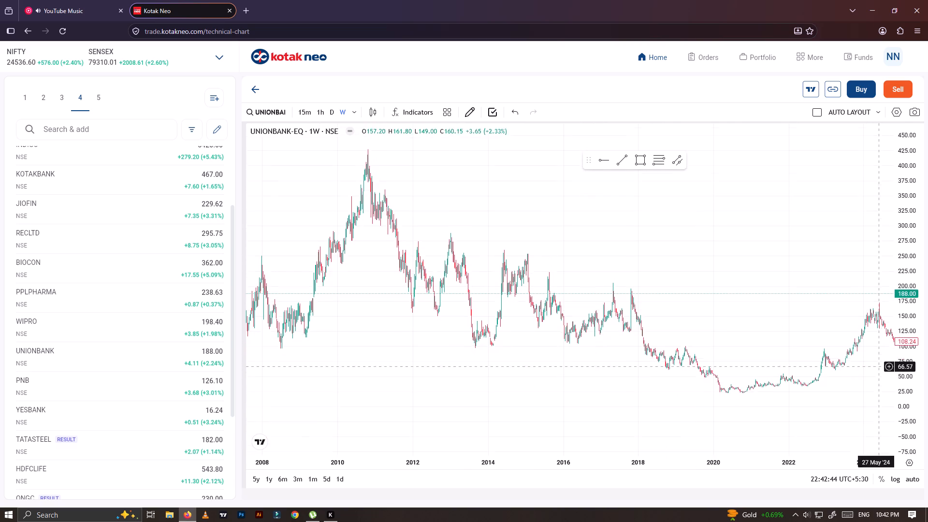
left_click_drag(878, 374, 876, 380)
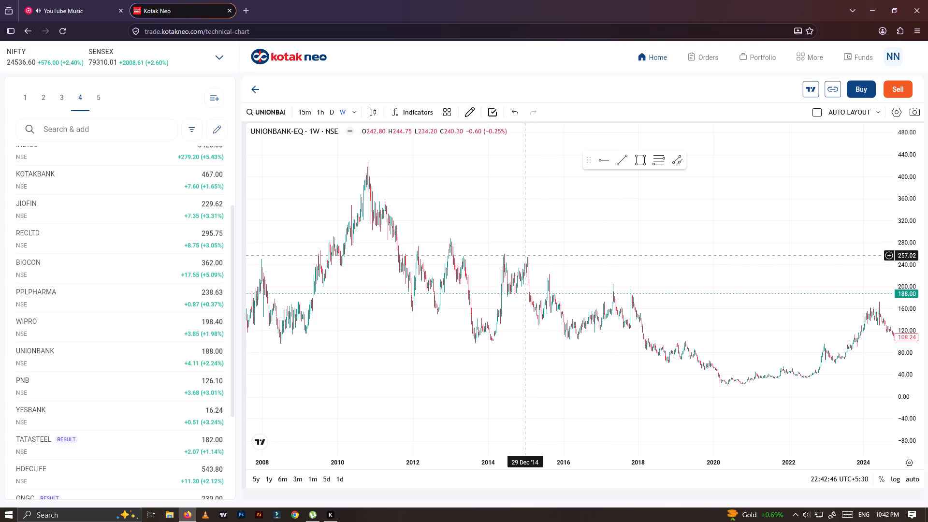
scroll(524, 256, "up", 4)
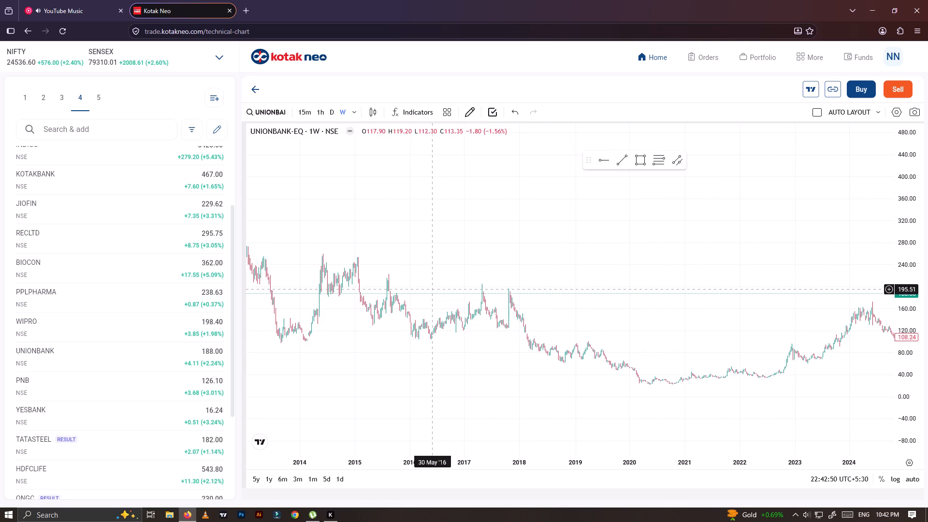
scroll(432, 289, "up", 3)
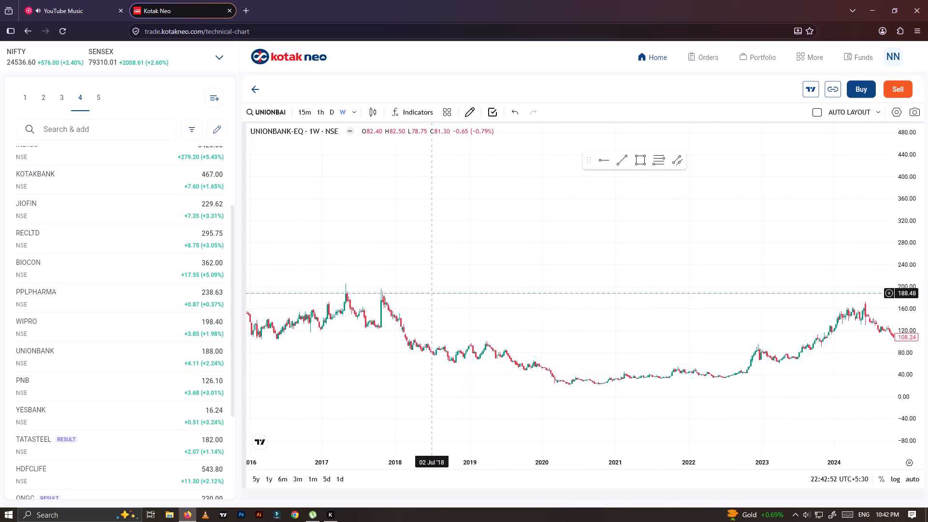
scroll(432, 293, "down", 5)
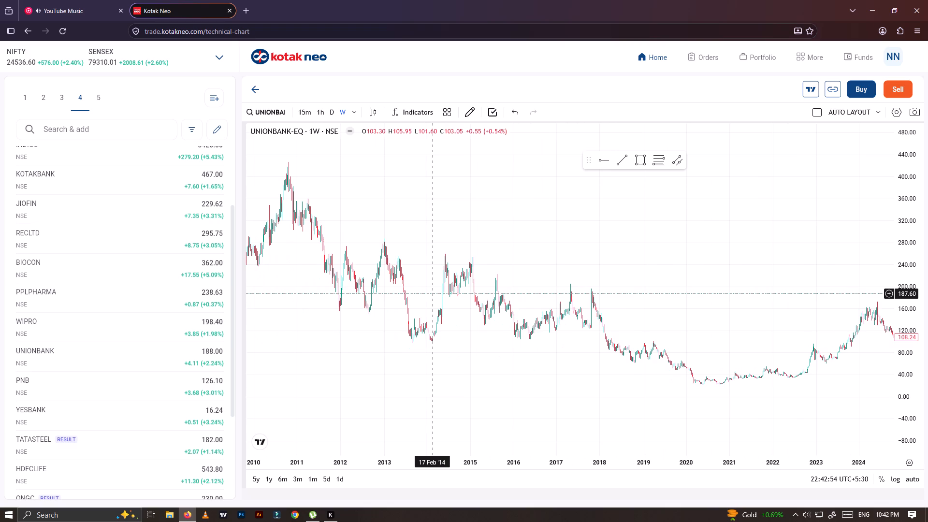
scroll(432, 293, "down", 1)
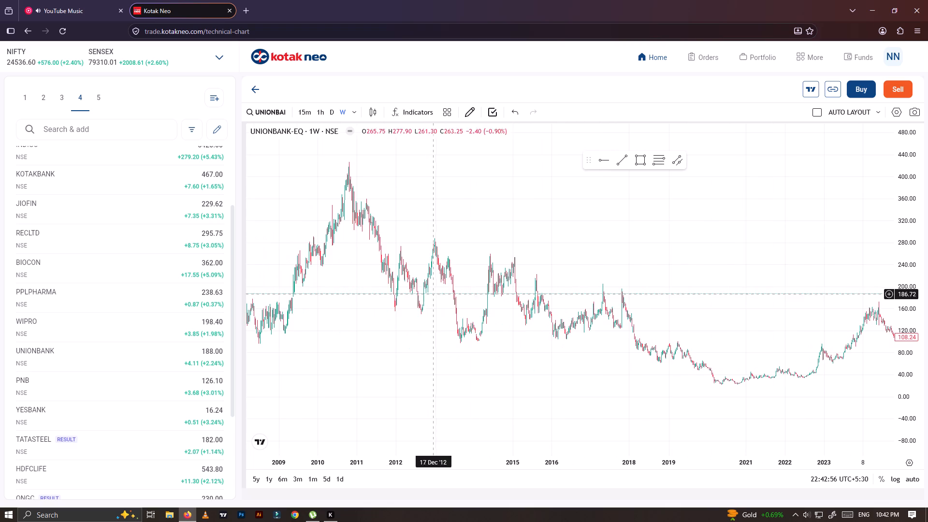
Draw a horizontal ray at about 188.48 from 16 June 2014 on UNIONBANK's weekly chart and lock it.
left_click(598, 162)
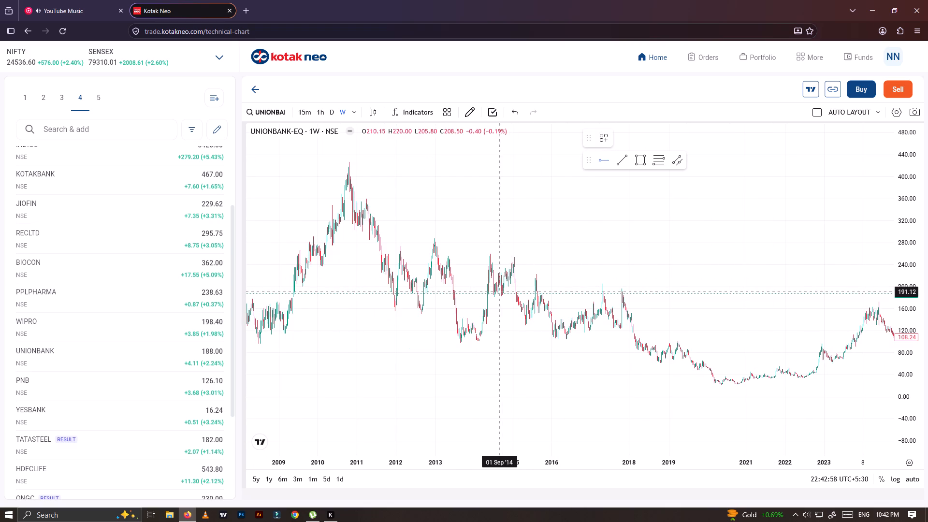
left_click(491, 293)
scroll(563, 320, "up", 9)
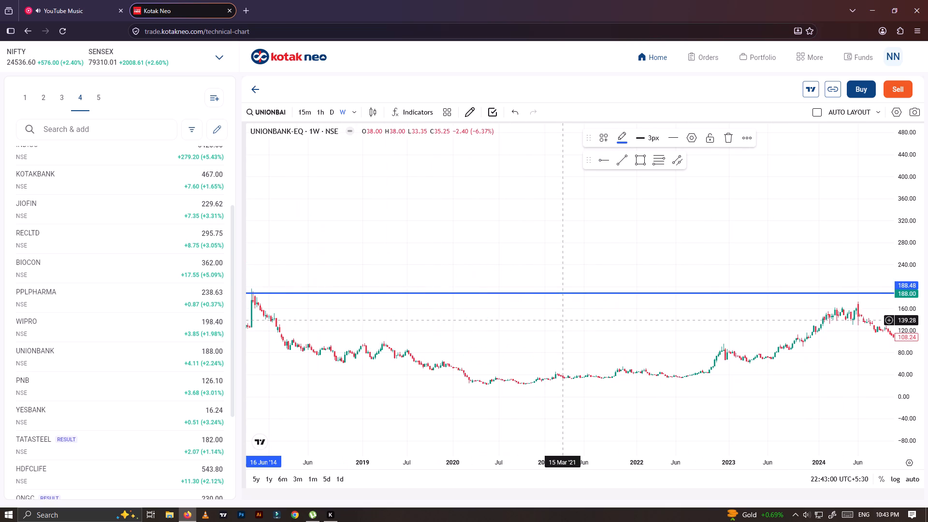
scroll(563, 320, "down", 5)
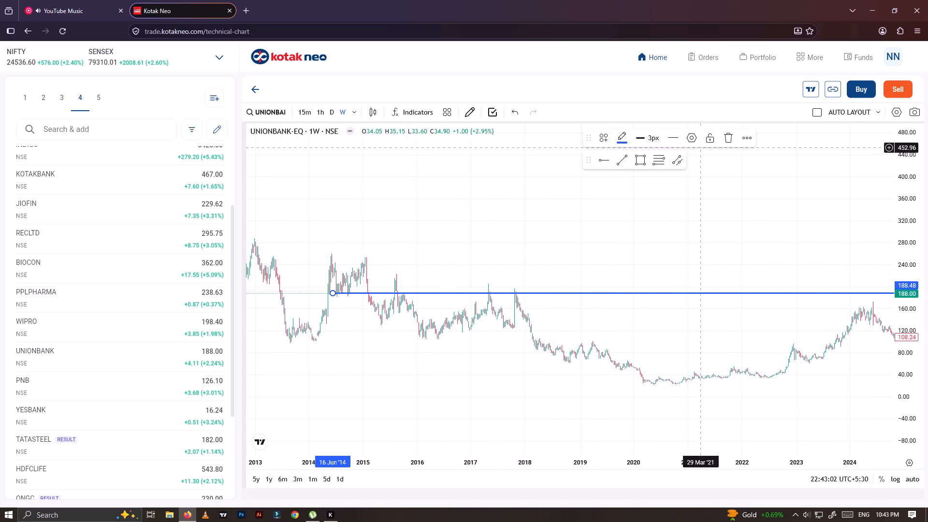
left_click(708, 139)
Draw a horizontal ray at about 253.50 from 11 March 2013, along the 2013–2015 swing highs, and lock it.
left_click(603, 163)
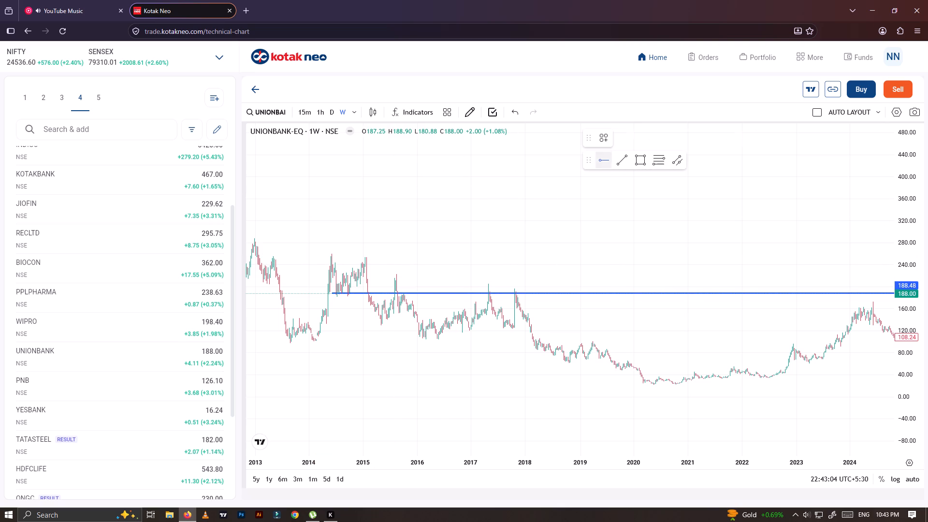
left_click(265, 257)
left_click(716, 142)
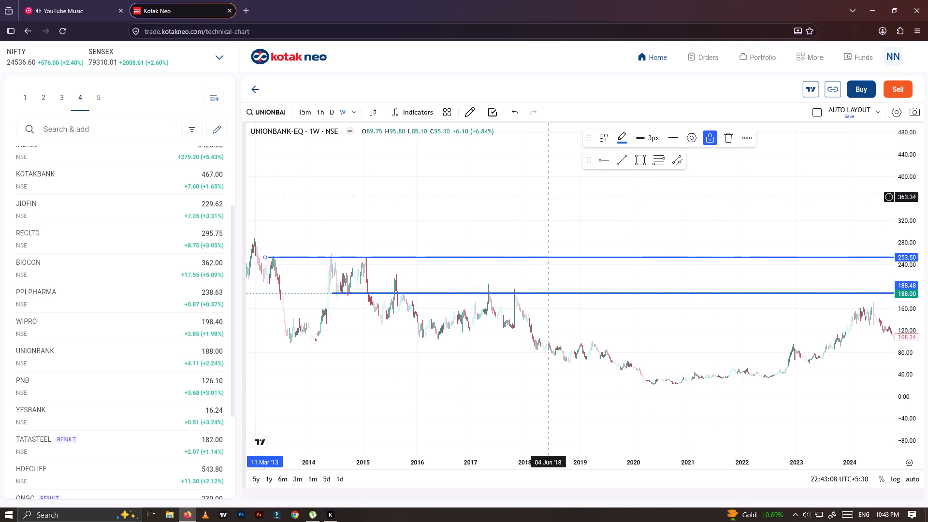
Draw a horizontal ray at about 286.01 from 6 December 2010, through the late-2012 swing high, and lock it.
scroll(521, 204, "down", 4)
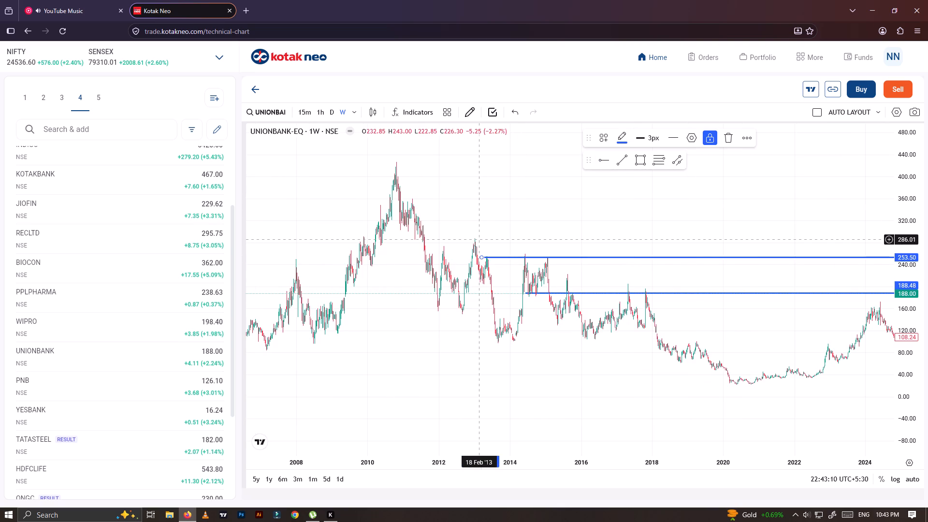
left_click(603, 154)
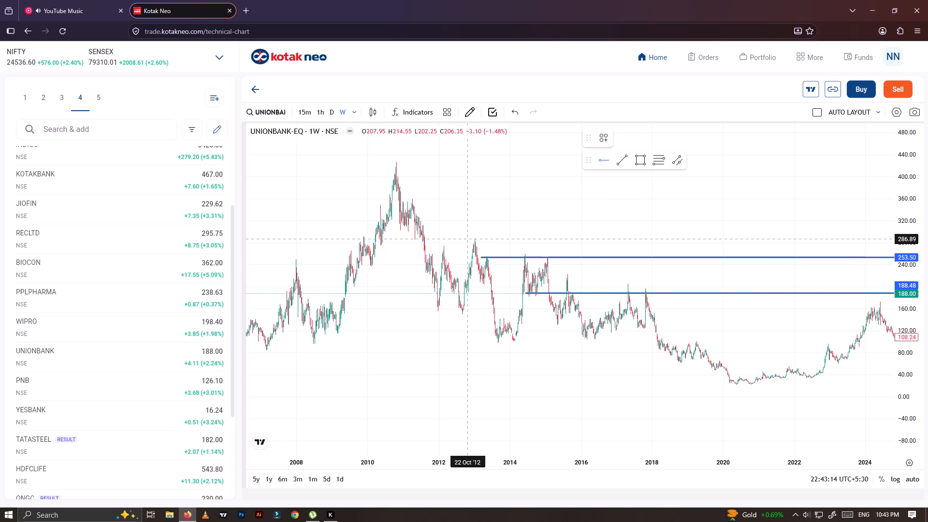
left_click(400, 239)
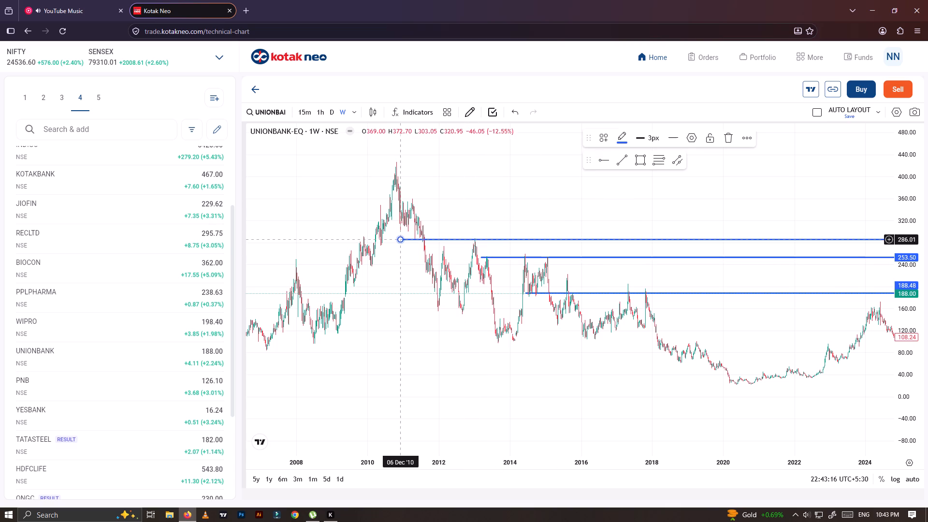
left_click(706, 140)
Draw a horizontal ray at about 356.31 from 29 November 2010, along the 2011 swing high, and lock it.
left_click(605, 157)
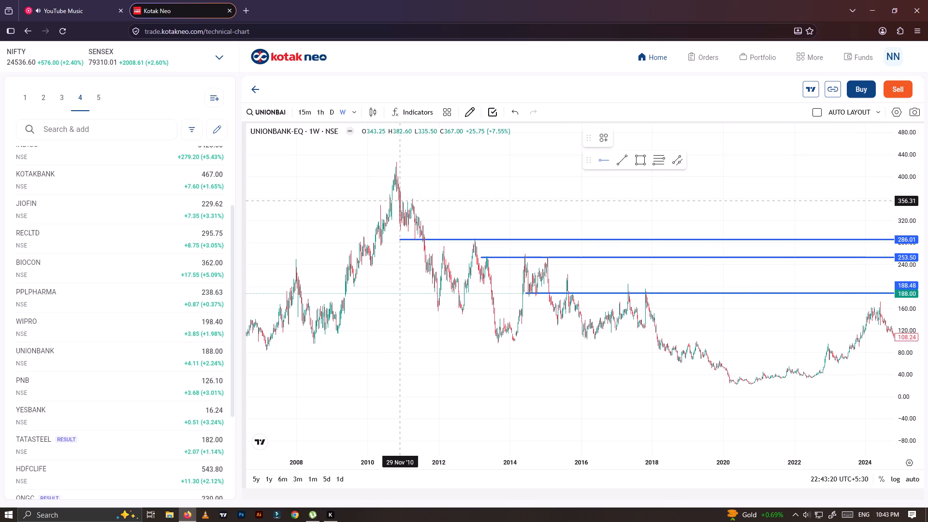
left_click(400, 201)
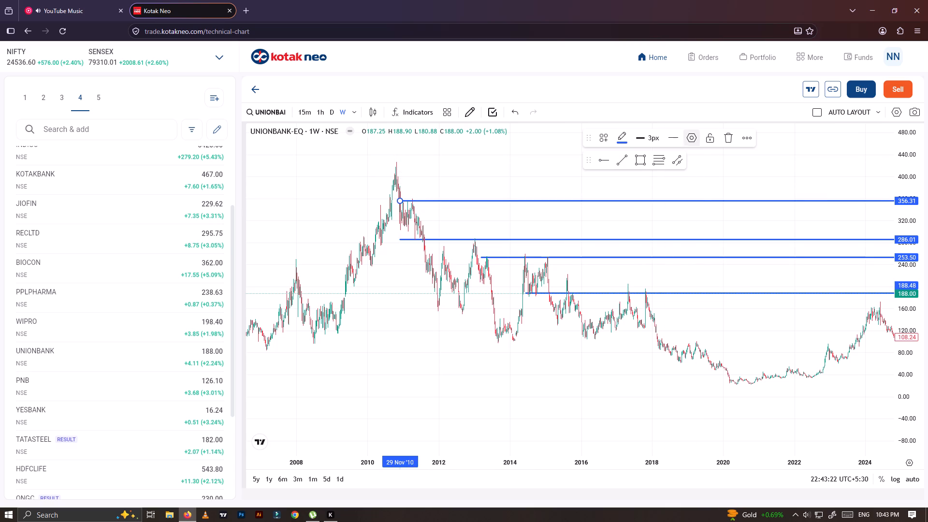
left_click(706, 143)
Draw a horizontal ray at about 425.72 from 9 August 2010, at the 2010 all-time peak, and lock it.
left_click(607, 160)
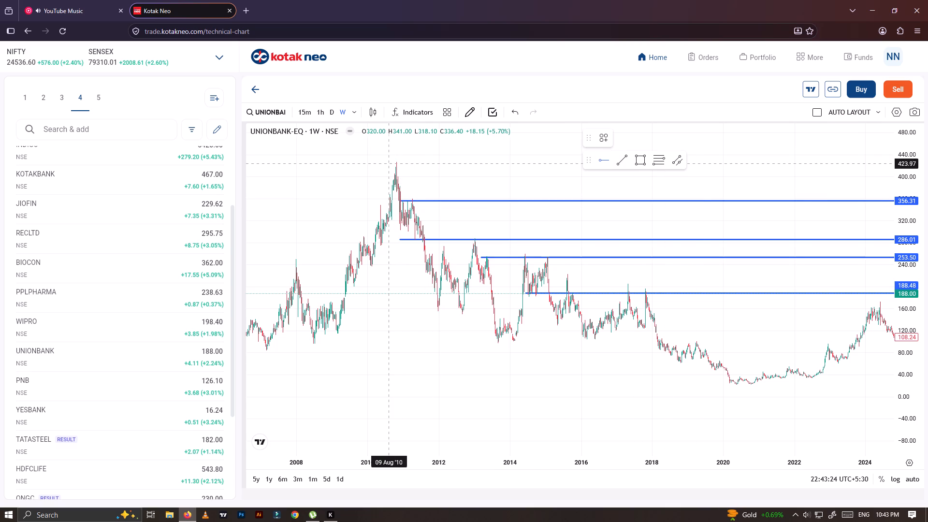
left_click(389, 162)
left_click(707, 144)
Draw a horizontal ray at about 102.37 from the 30 September 2013 low and lock it.
scroll(615, 281, "up", 2)
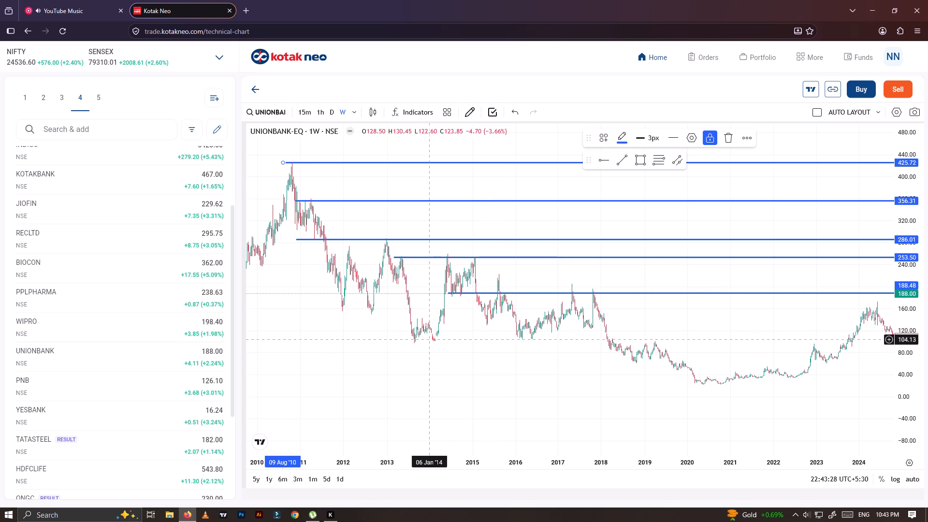
scroll(429, 343, "down", 3)
left_click_drag(429, 343, 311, 330)
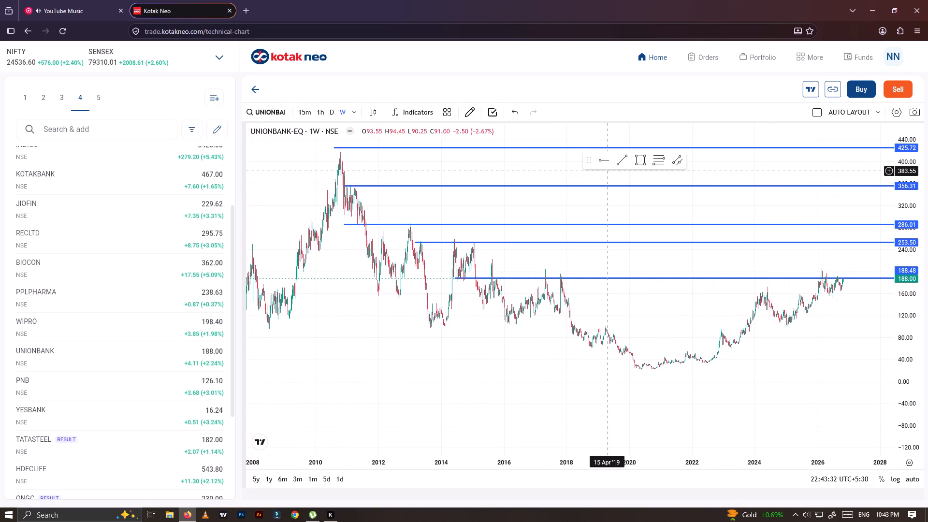
left_click(607, 162)
left_click(434, 325)
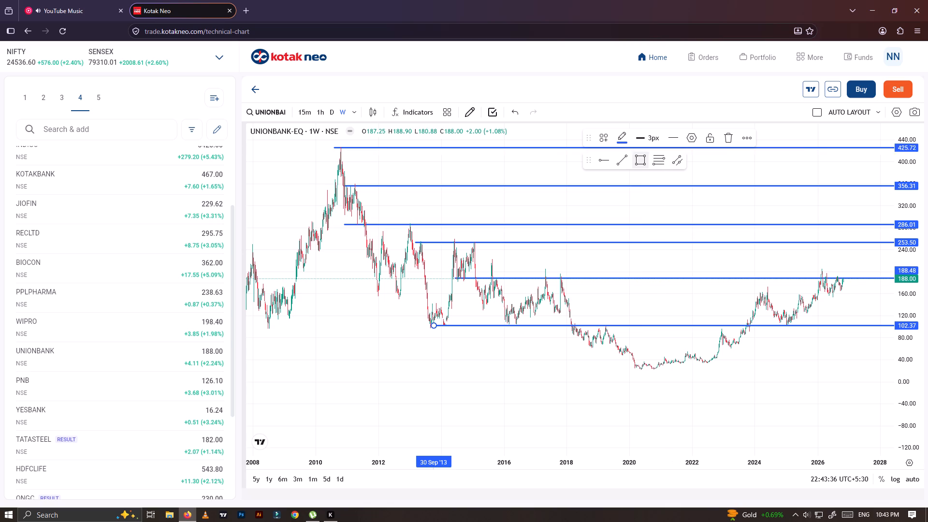
left_click(706, 142)
scroll(667, 276, "up", 1)
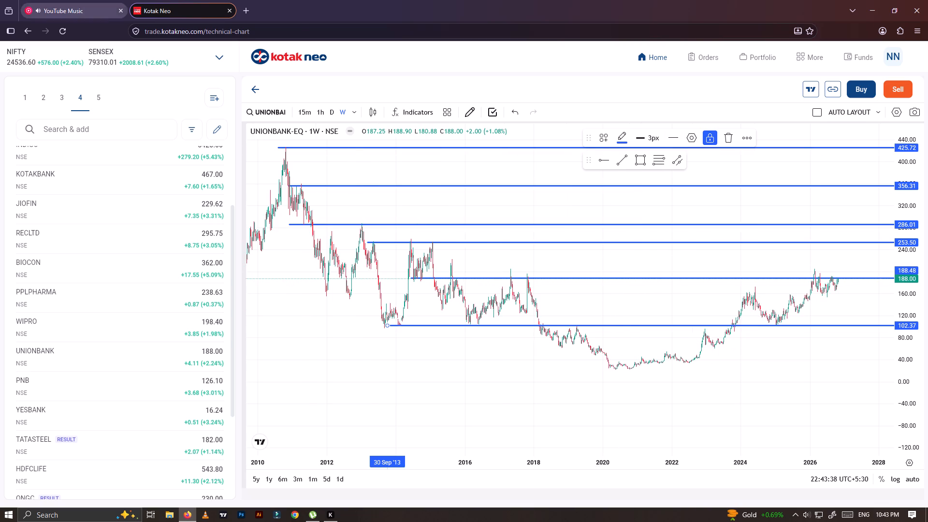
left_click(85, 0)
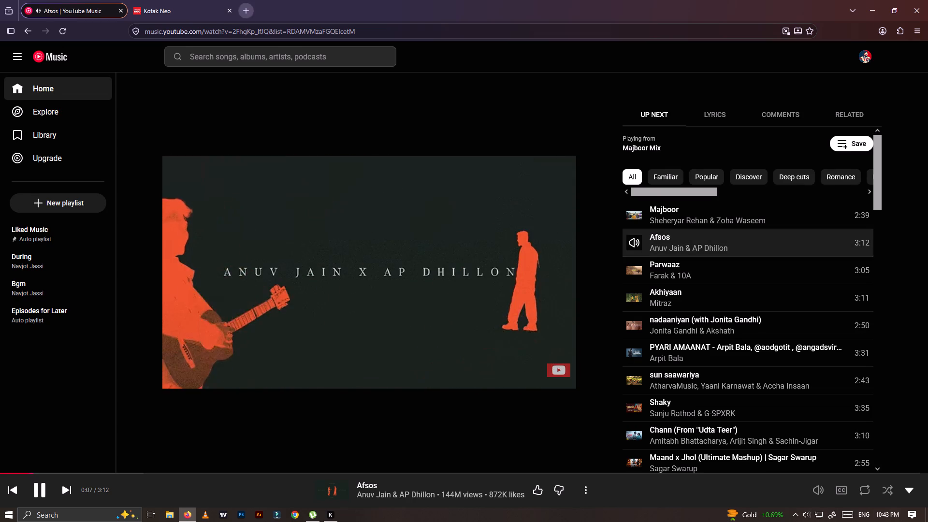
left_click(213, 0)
Draw a rising trend line under the lows from 20 January 2025 at about 101.67 to 3 May 2027 at about 188.23, and lock it.
scroll(732, 376, "up", 5)
left_click_drag(905, 382, 840, 177)
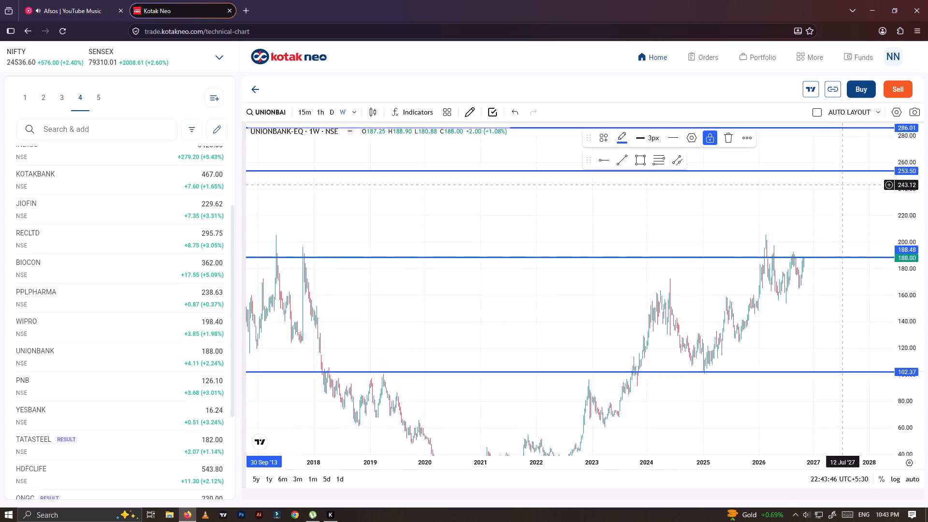
left_click_drag(840, 177, 839, 167)
scroll(779, 249, "up", 5)
scroll(688, 290, "up", 3)
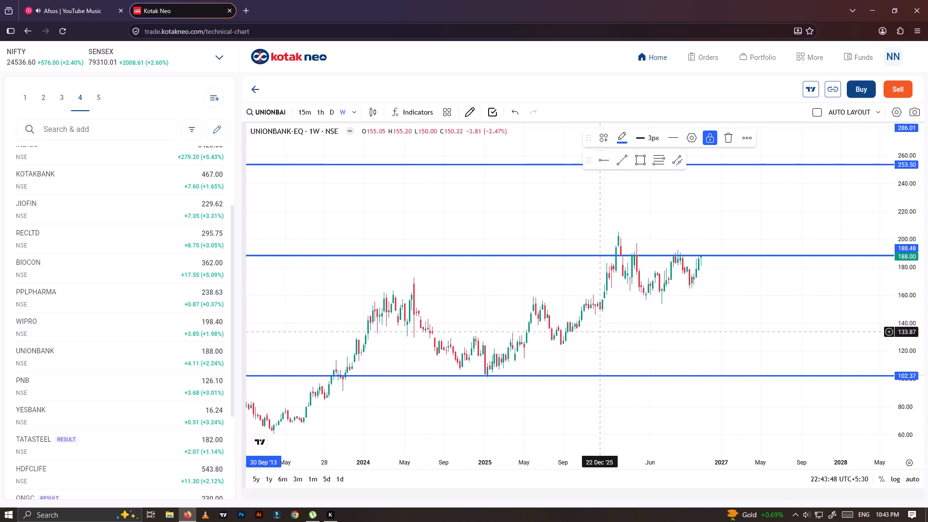
left_click(619, 163)
left_click(489, 377)
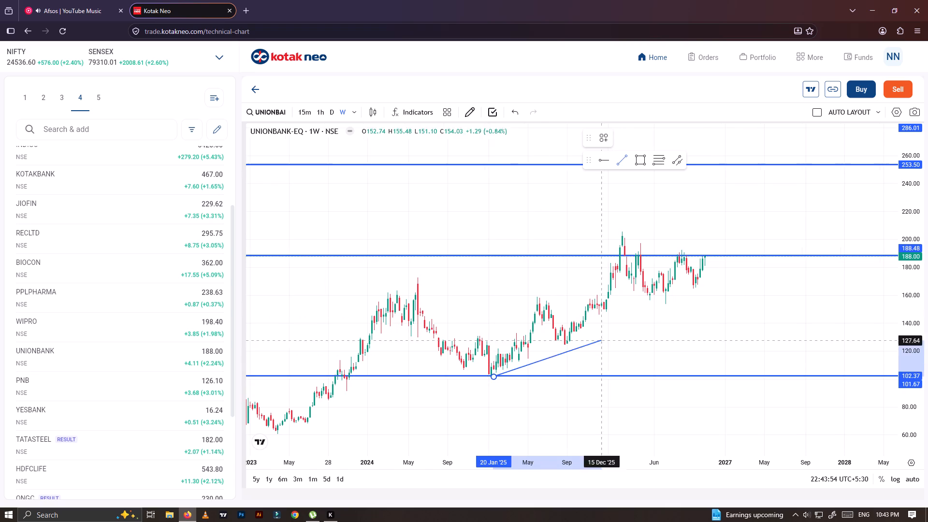
left_click(764, 256)
left_click(713, 139)
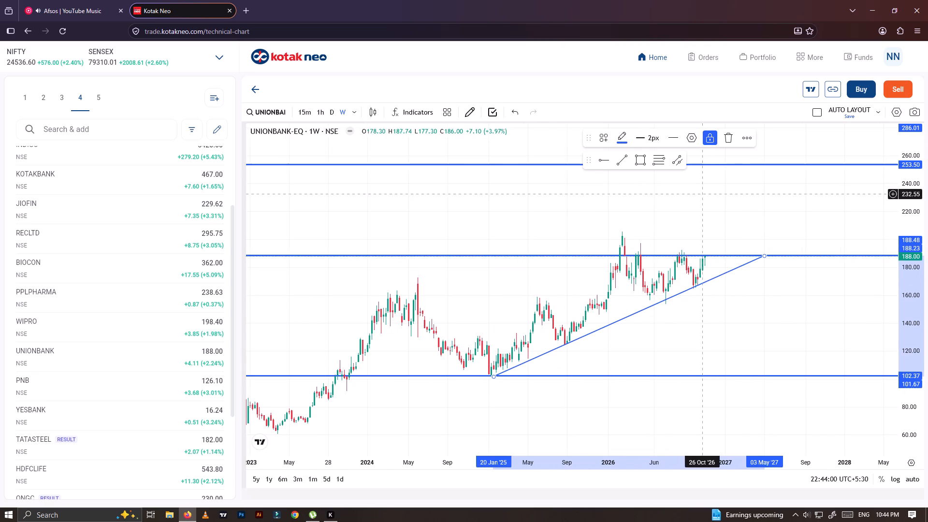
Draw a horizontal ray at about 158.46 from 19 May 2025, along the mid-2025 swing high, and lock it.
left_click_drag(696, 235, 711, 260)
scroll(691, 300, "down", 6)
scroll(689, 312, "up", 6)
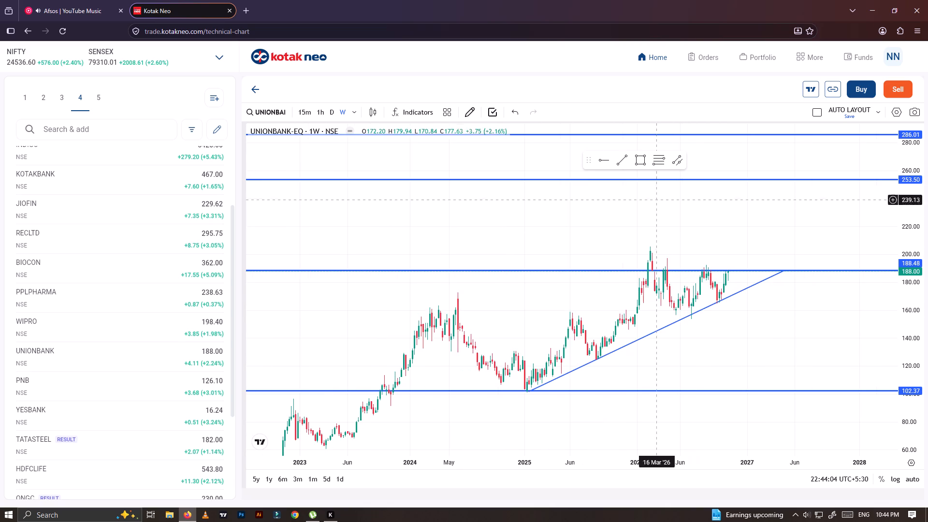
left_click(566, 311)
left_click(566, 311)
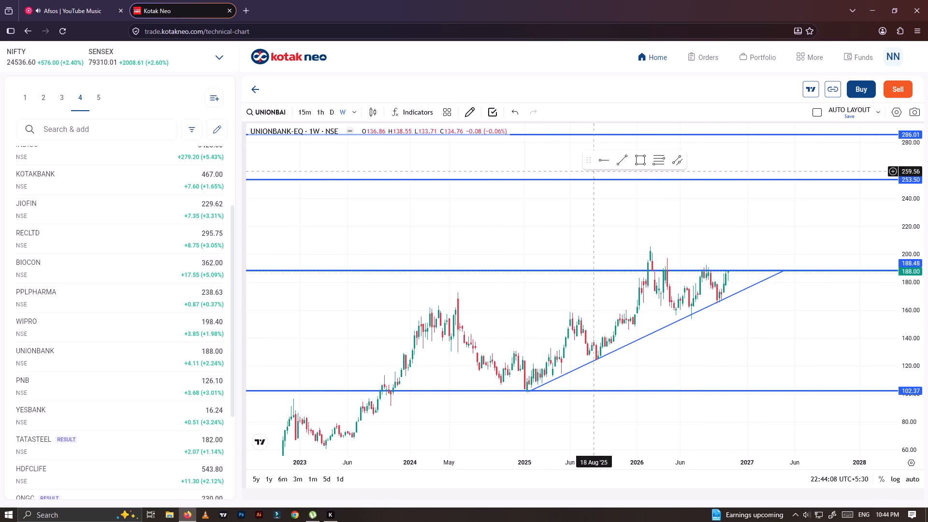
left_click(600, 163)
left_click(565, 312)
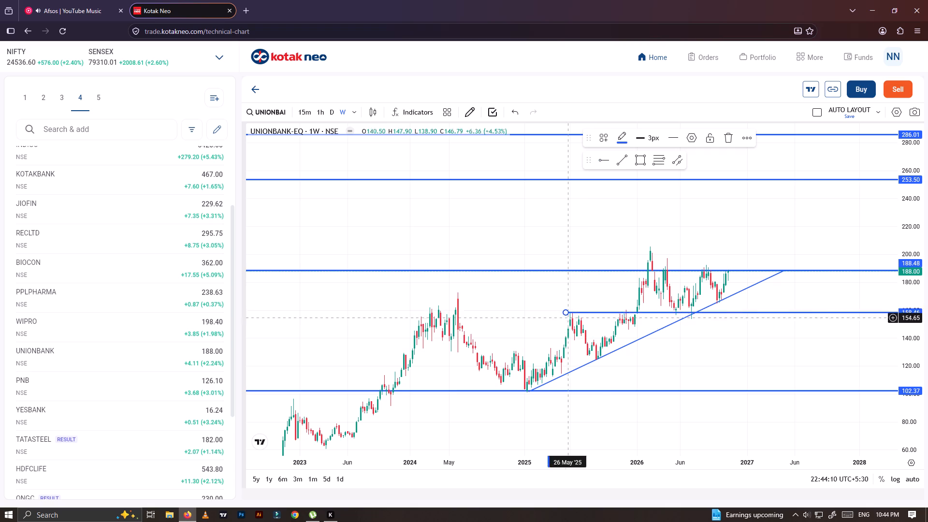
left_click(707, 142)
Examine UNIONBANK's price action against the marked levels, from recent candles back to the 2013–2018 swings, on the weekly and daily intervals.
scroll(722, 231, "down", 5)
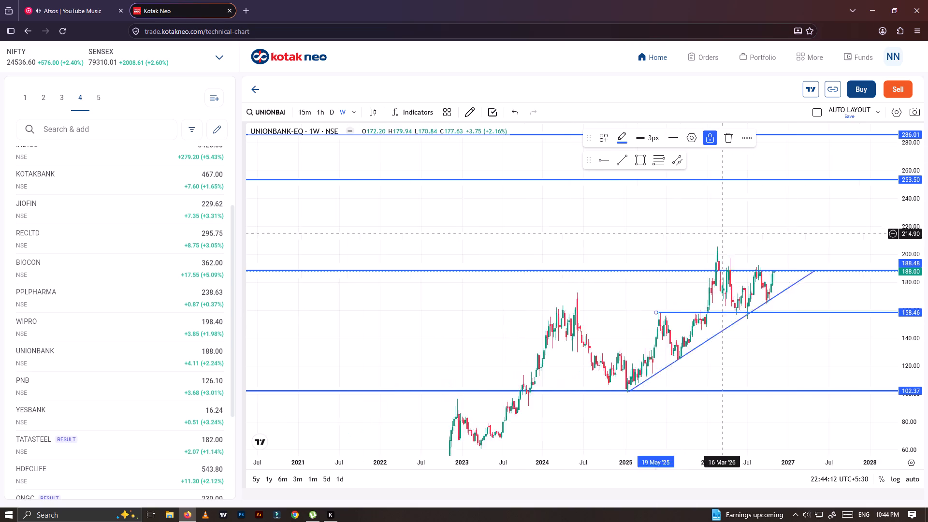
left_click_drag(903, 366, 897, 307)
scroll(724, 337, "up", 6)
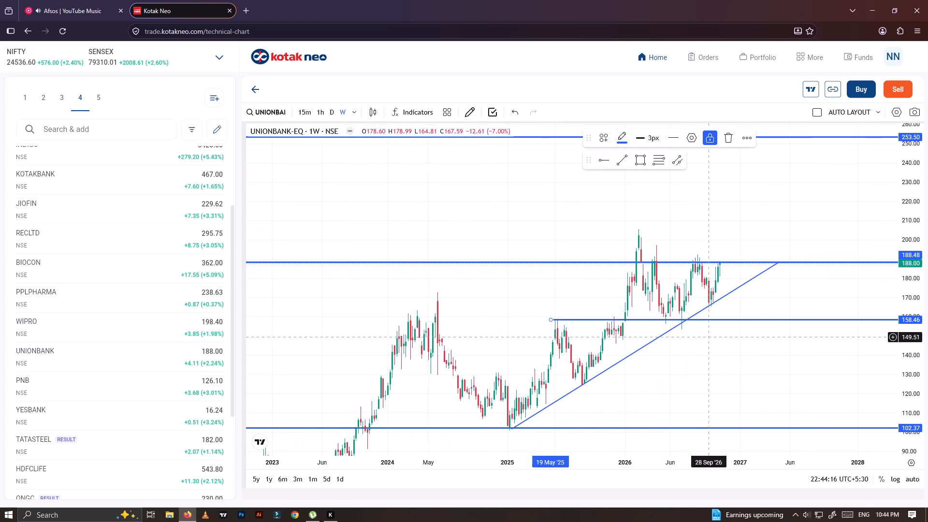
scroll(717, 322, "down", 7)
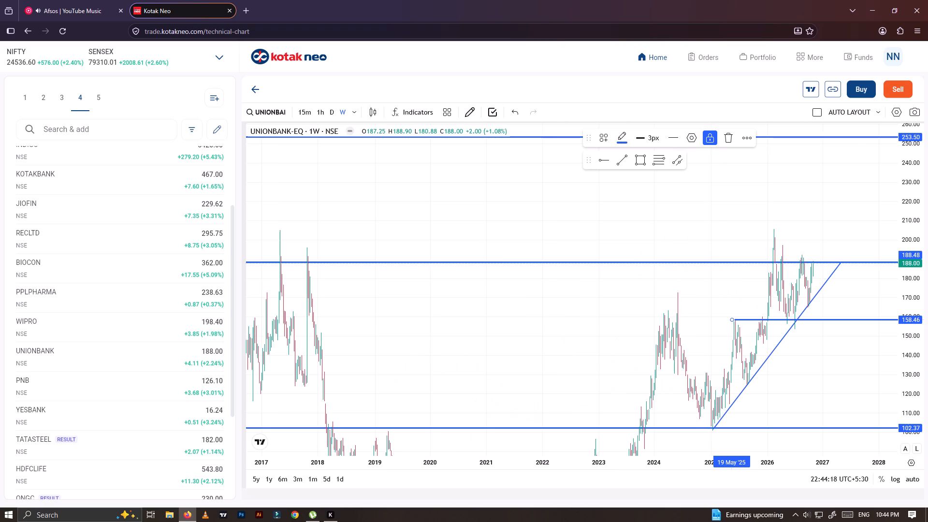
left_click_drag(909, 252, 927, 398)
scroll(469, 321, "down", 6)
scroll(490, 184, "up", 3)
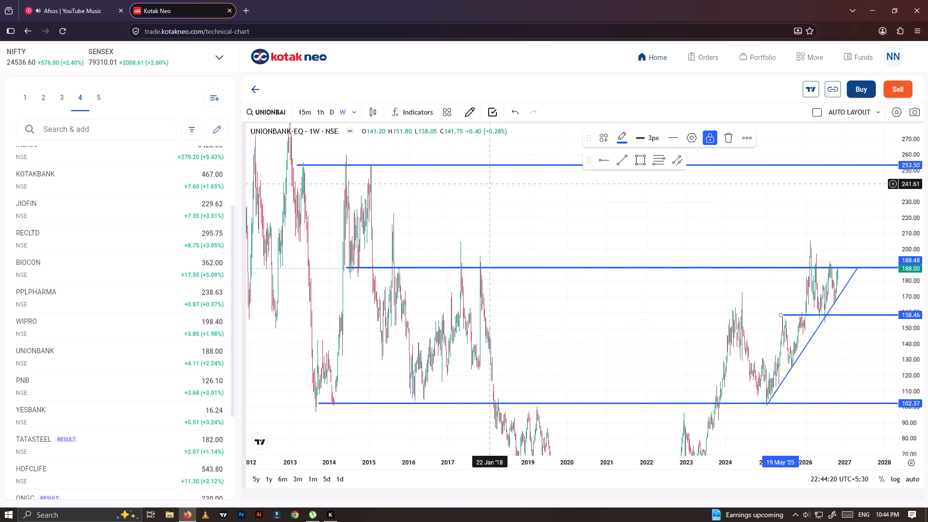
left_click_drag(390, 217, 589, 245)
scroll(532, 265, "up", 6)
left_click_drag(404, 256, 516, 264)
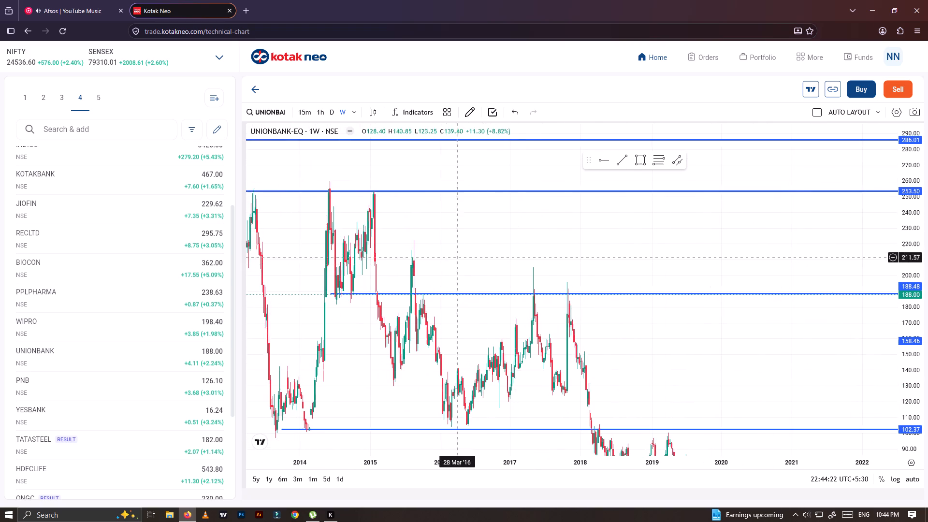
scroll(442, 254, "up", 1)
left_click(333, 112)
left_click_drag(371, 244, 576, 256)
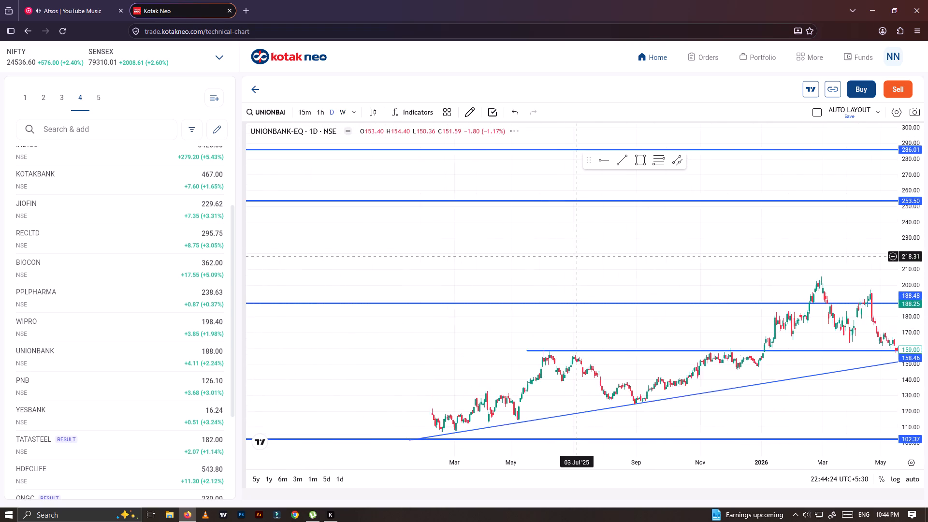
scroll(573, 260, "down", 14)
scroll(572, 260, "down", 7)
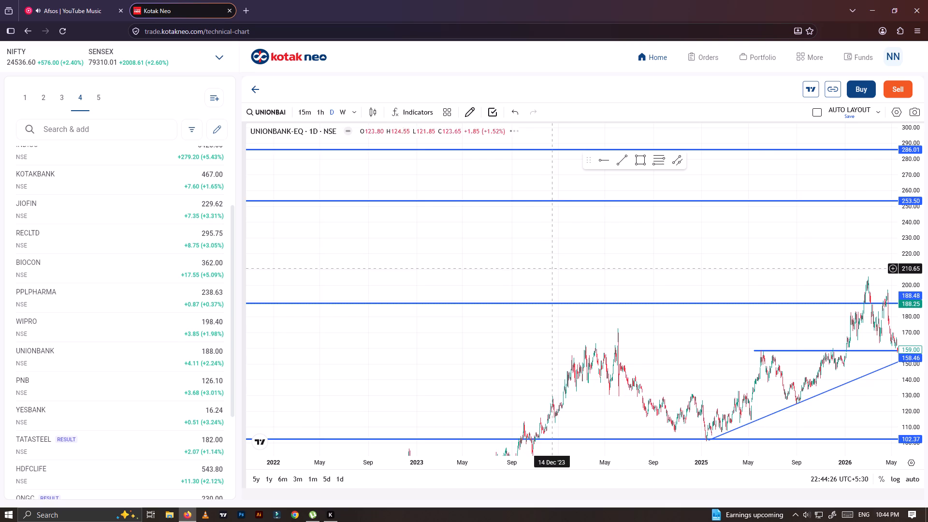
scroll(542, 273, "down", 14)
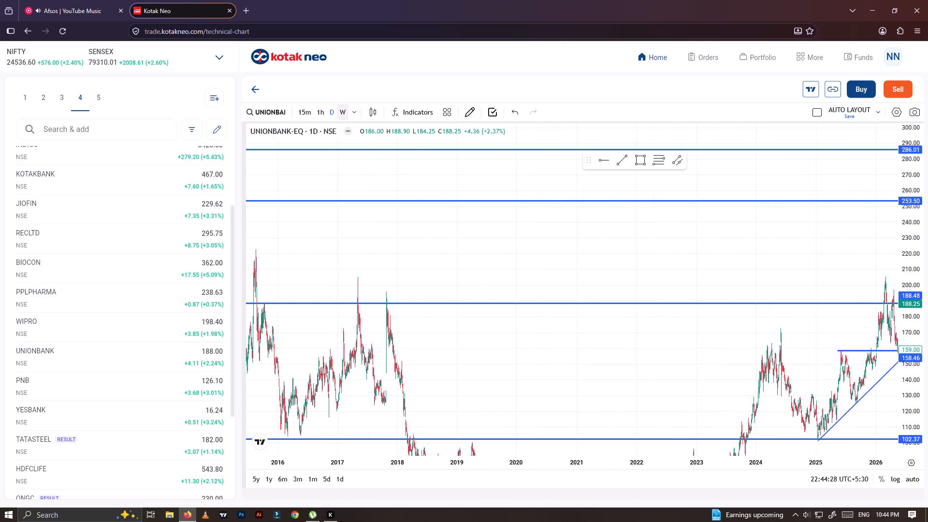
left_click(344, 116)
scroll(666, 268, "up", 12)
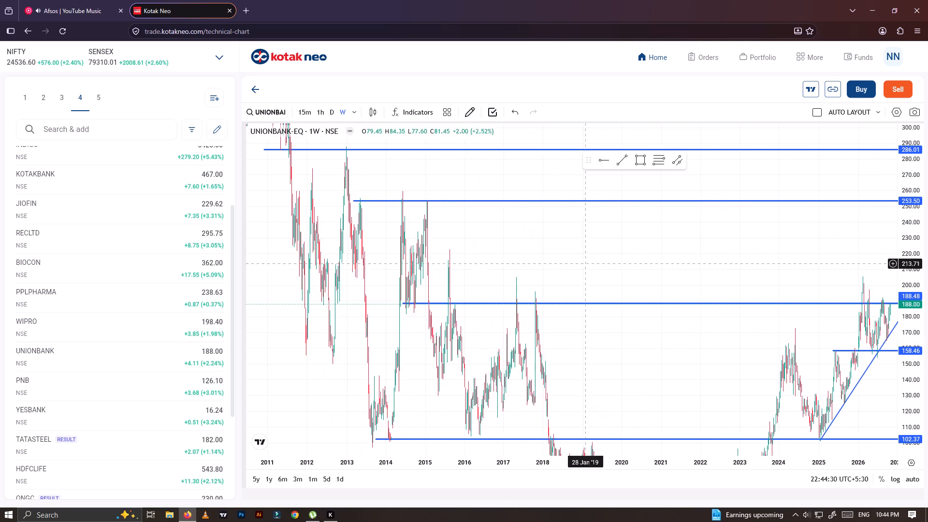
left_click_drag(541, 267, 687, 280)
scroll(494, 277, "up", 8)
left_click_drag(397, 279, 692, 274)
scroll(517, 270, "up", 3)
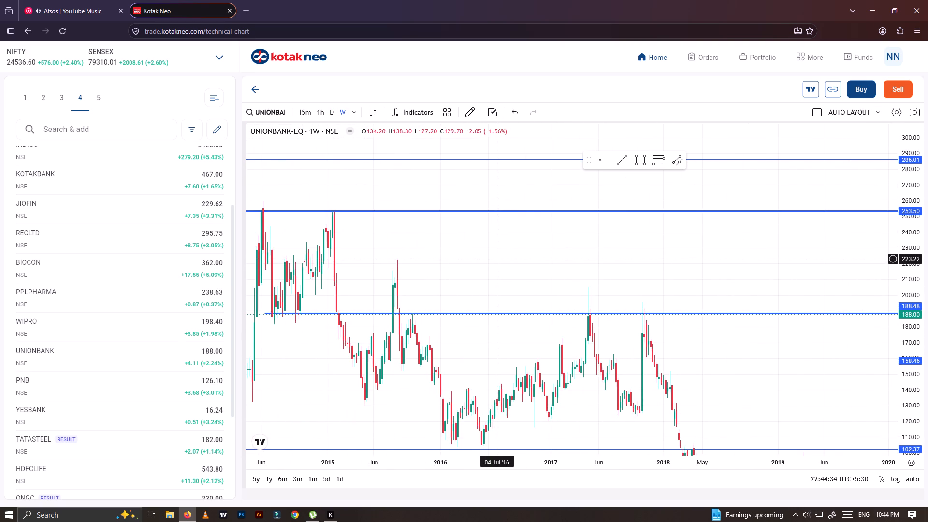
scroll(493, 259, "down", 1)
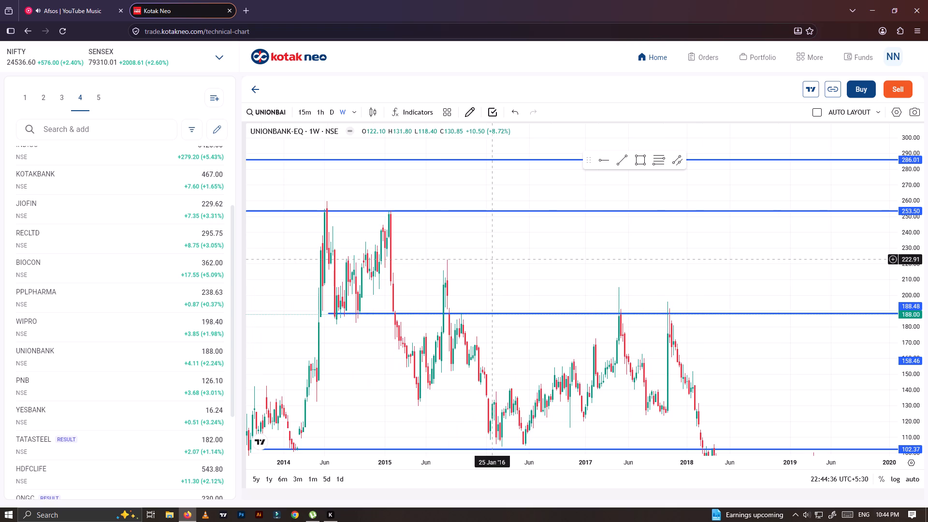
left_click_drag(709, 264, 272, 260)
left_click_drag(681, 291, 315, 272)
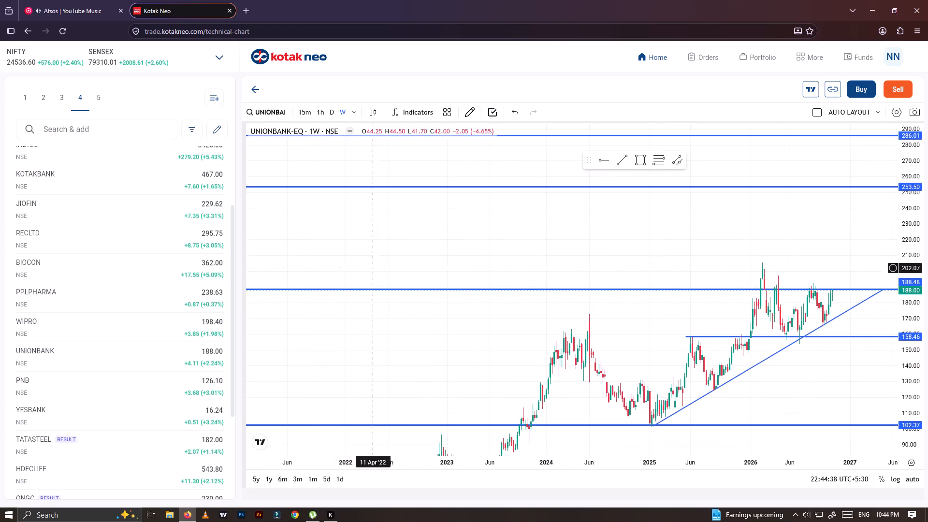
left_click_drag(648, 260, 448, 257)
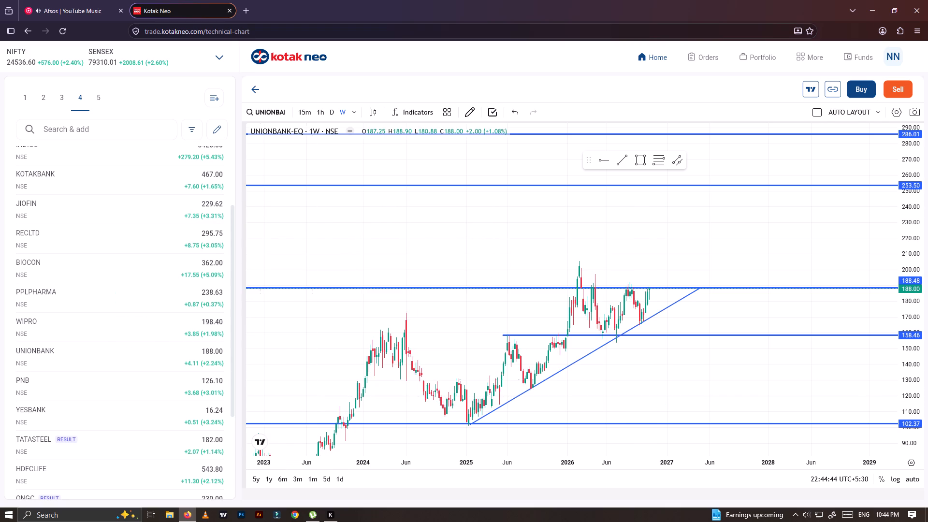
Open the PNB chart from the watchlist.
left_click(169, 384)
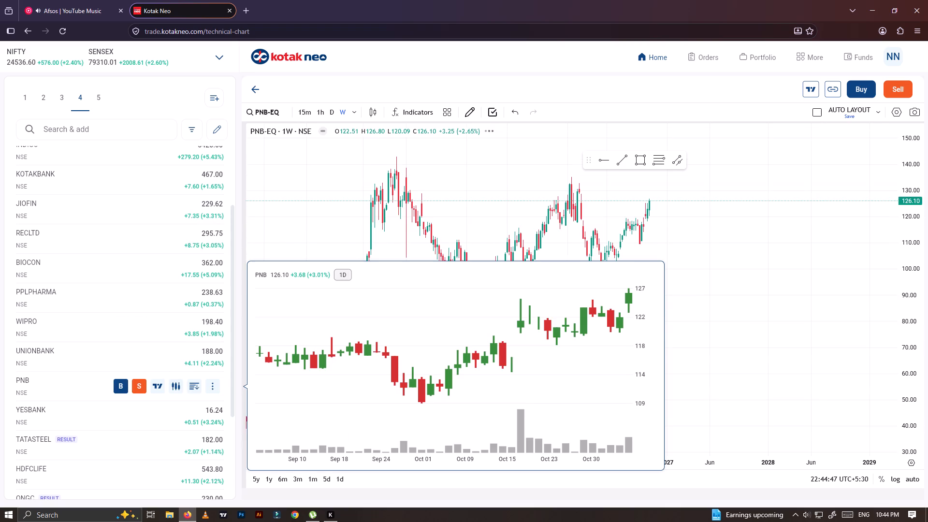
Draw a horizontal ray at about 196.70 from 11 December 2017, along the early-2018 swing high, and lock it.
scroll(526, 259, "down", 6)
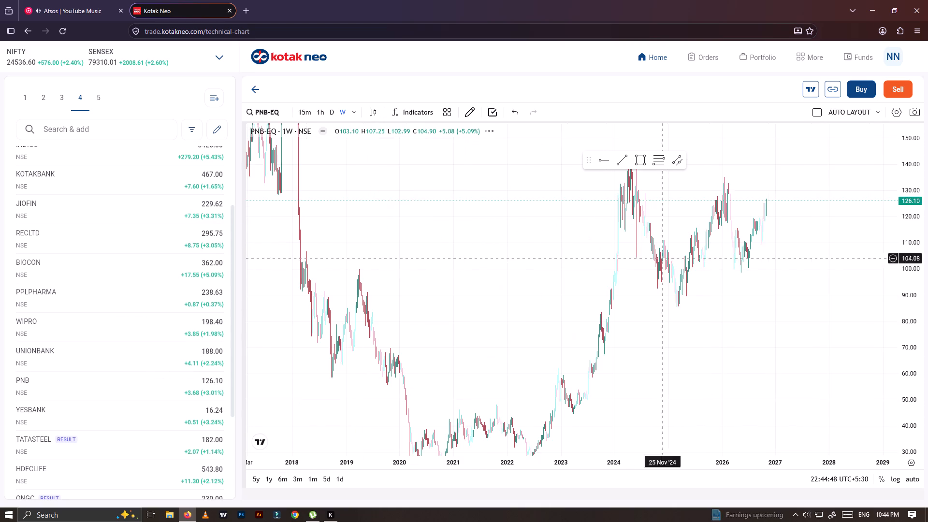
left_click_drag(904, 156, 889, 310)
scroll(733, 292, "down", 7)
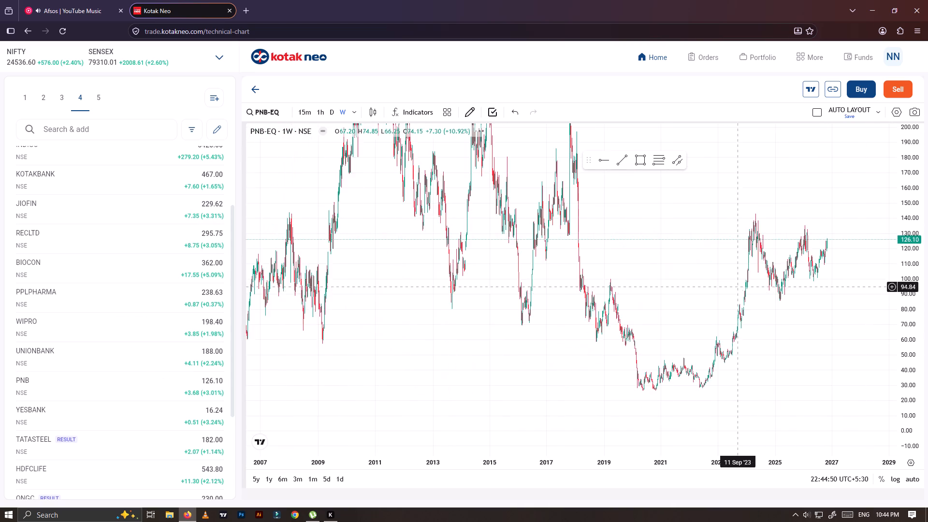
left_click_drag(740, 286, 667, 380)
left_click(598, 162)
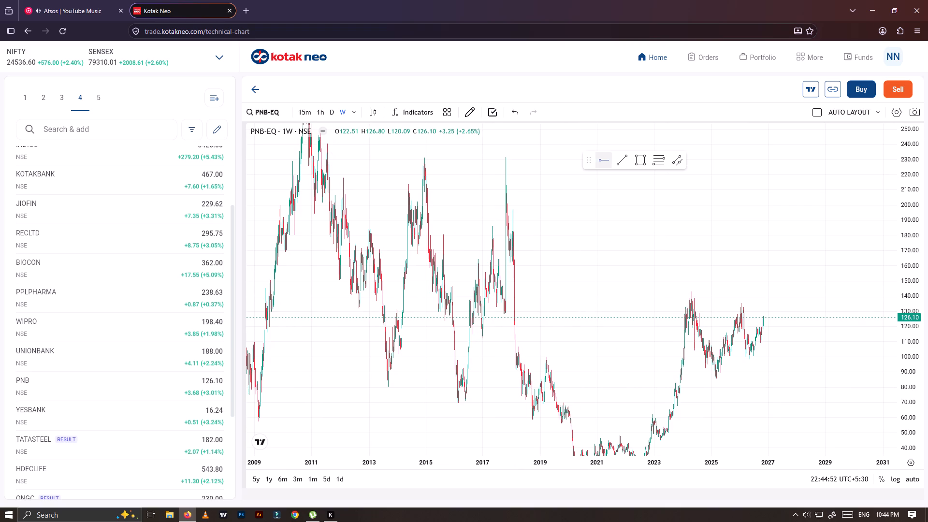
left_click(509, 210)
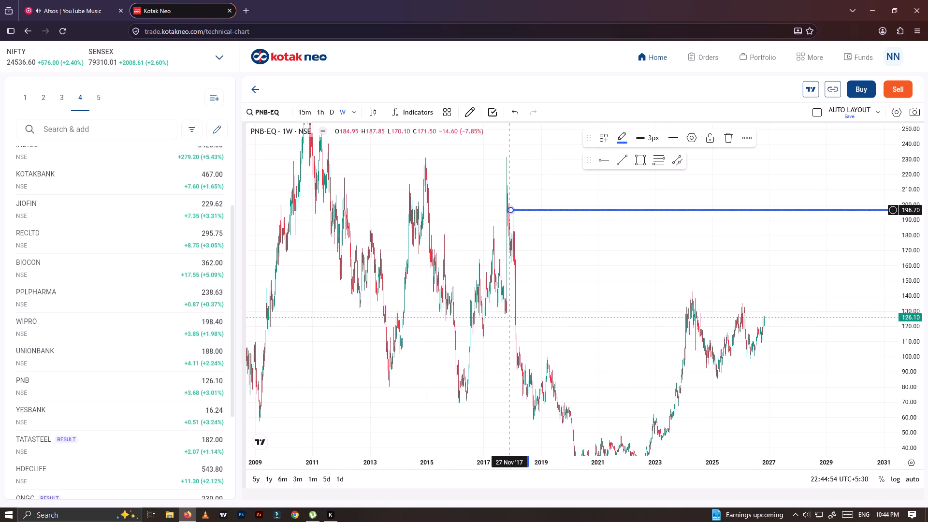
left_click(709, 139)
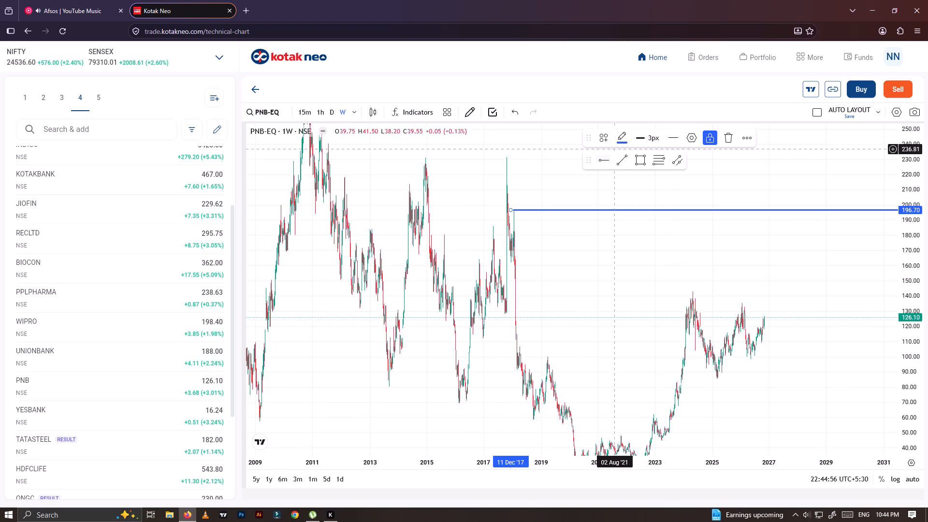
Draw a horizontal ray at about 231.40 from 7 July 2014, along the late-2014 and 2017 peaks, and lock it.
left_click(599, 158)
left_click(413, 157)
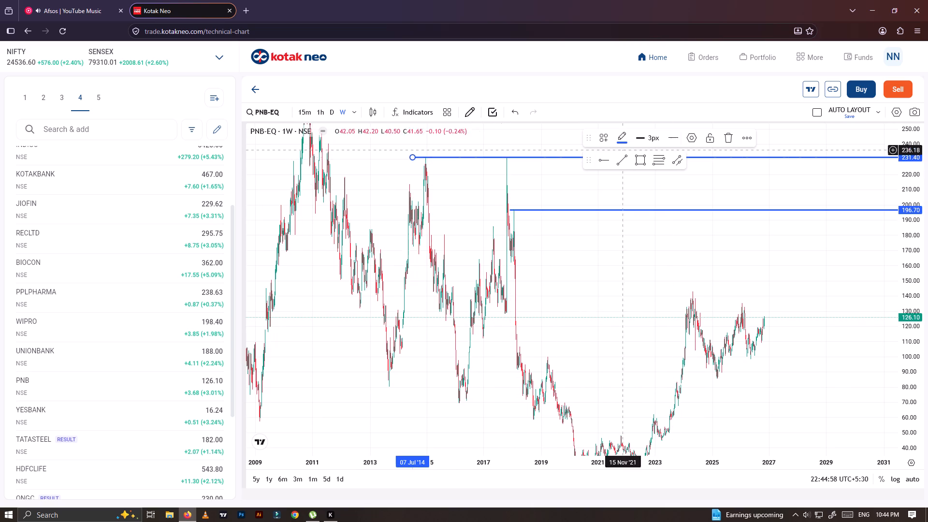
left_click(712, 133)
Draw a horizontal ray at about 247.32 from 22 November 2010, along the 2011 swing high, and lock it.
left_click_drag(669, 240, 691, 367)
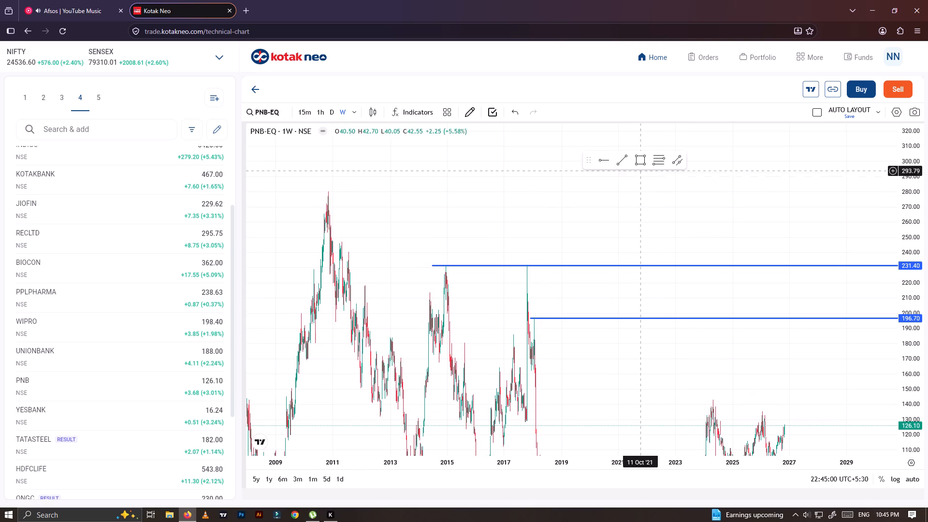
scroll(382, 207, "up", 3)
left_click_drag(352, 230, 625, 242)
scroll(463, 240, "up", 3)
left_click_drag(405, 248, 602, 249)
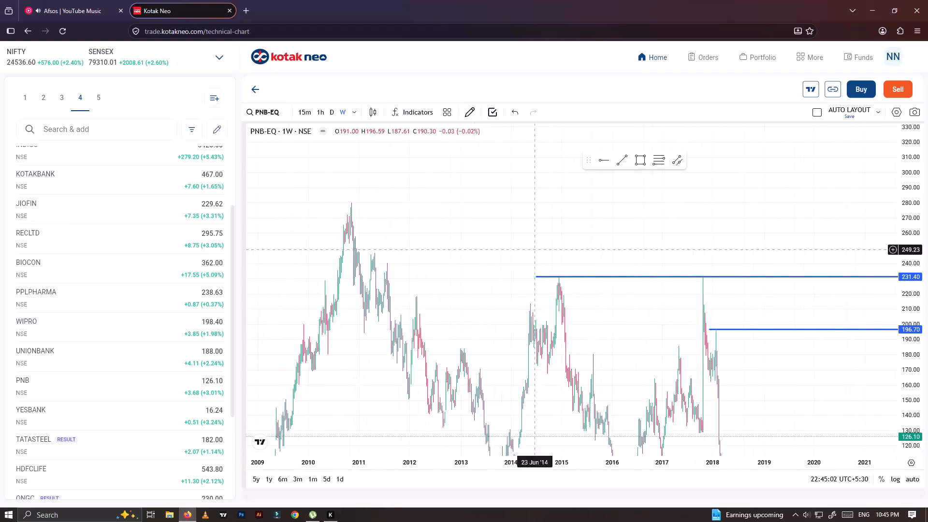
left_click_drag(602, 249, 662, 248)
left_click(603, 165)
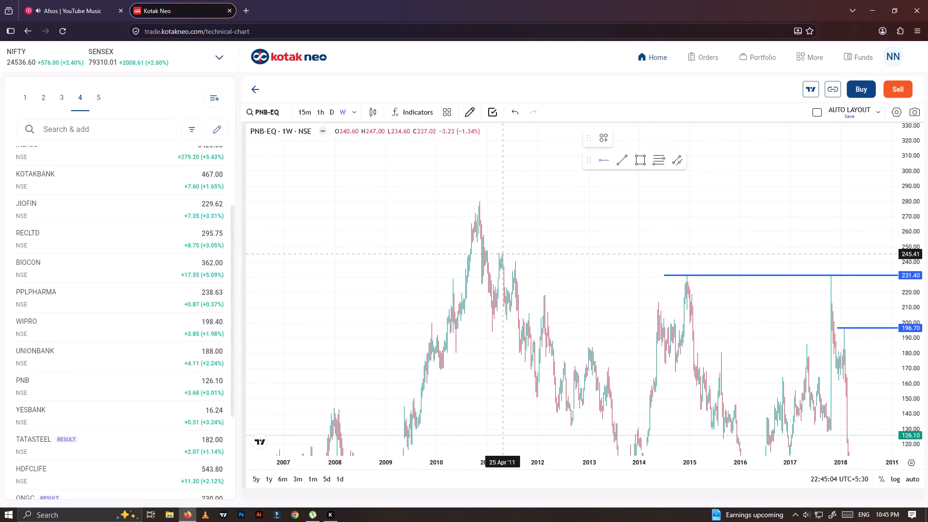
left_click(482, 250)
left_click(482, 250)
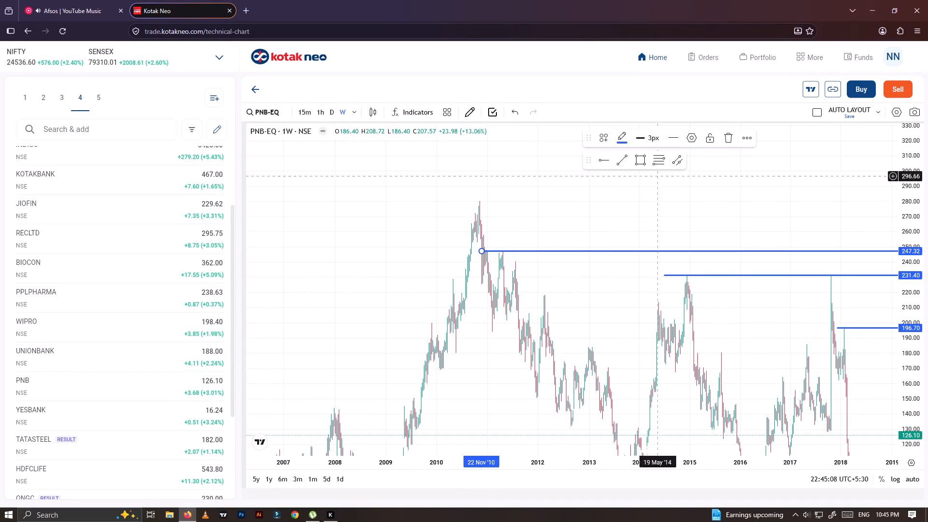
left_click(706, 138)
Draw a horizontal ray at about 280.42 from 11 October 2010, at the 2010 all-time peak, and lock it.
left_click(600, 162)
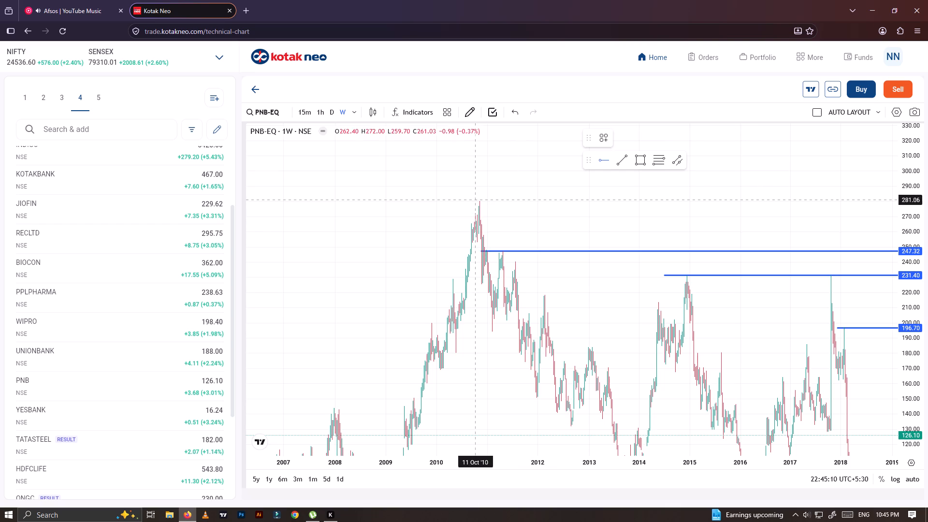
left_click(475, 201)
left_click(712, 144)
scroll(716, 236, "up", 6)
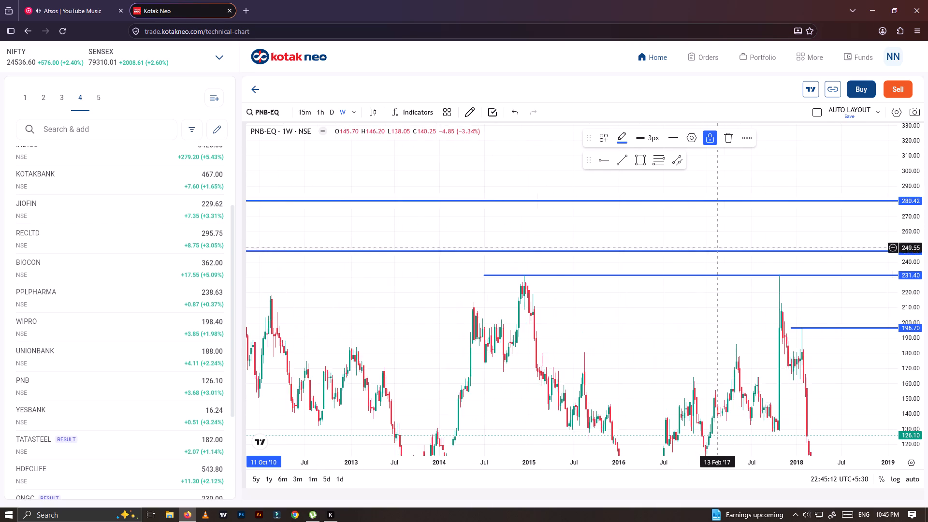
scroll(763, 301, "up", 6)
left_click_drag(761, 301, 579, 218)
scroll(589, 228, "down", 7)
left_click_drag(783, 314, 461, 255)
left_click_drag(683, 256, 400, 270)
scroll(720, 279, "down", 7)
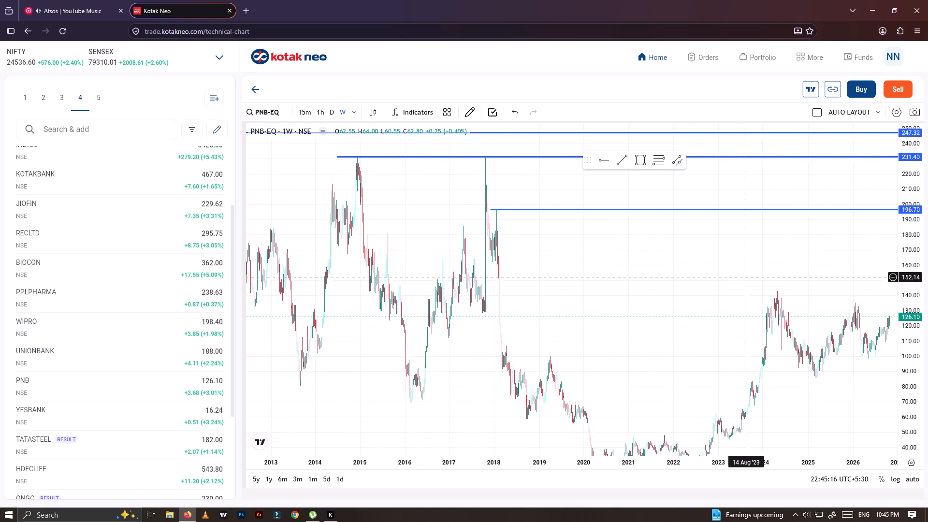
left_click_drag(810, 289, 571, 262)
left_click_drag(571, 262, 681, 261)
scroll(393, 246, "up", 1)
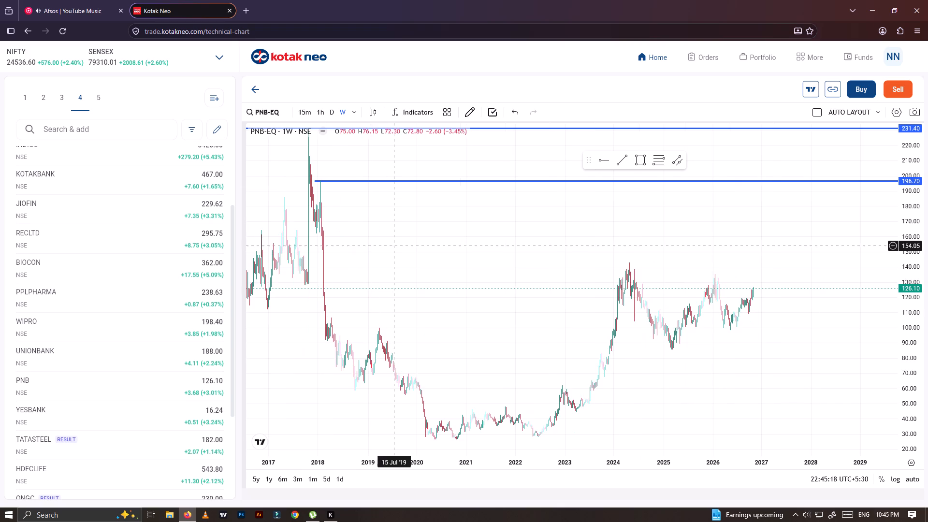
scroll(463, 263, "up", 4)
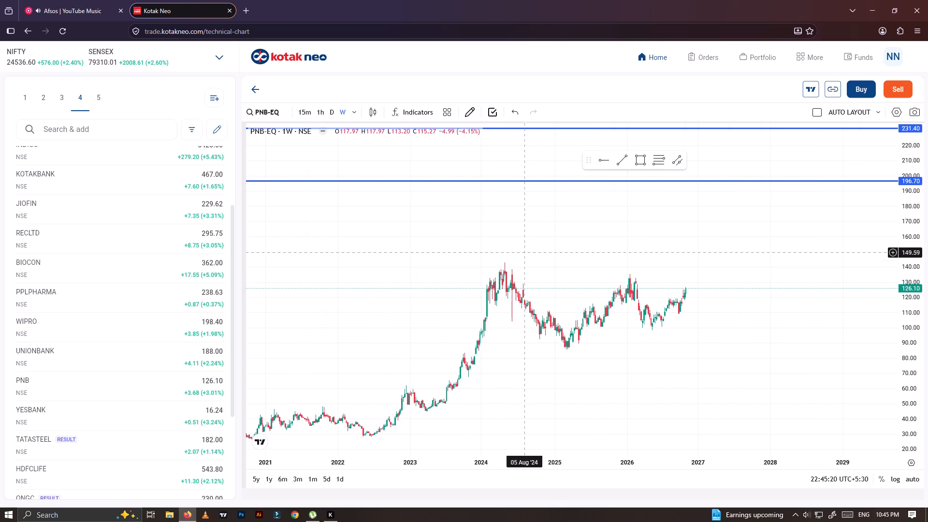
left_click(607, 161)
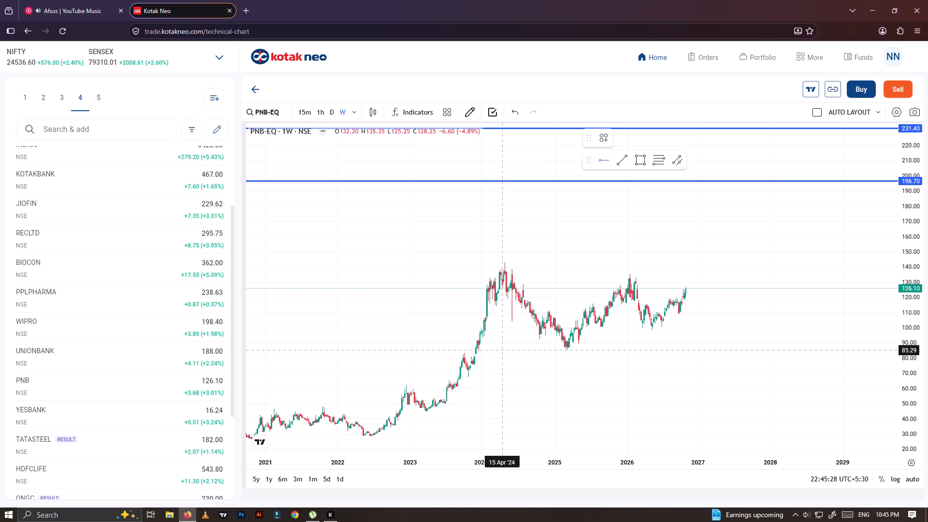
left_click(617, 167)
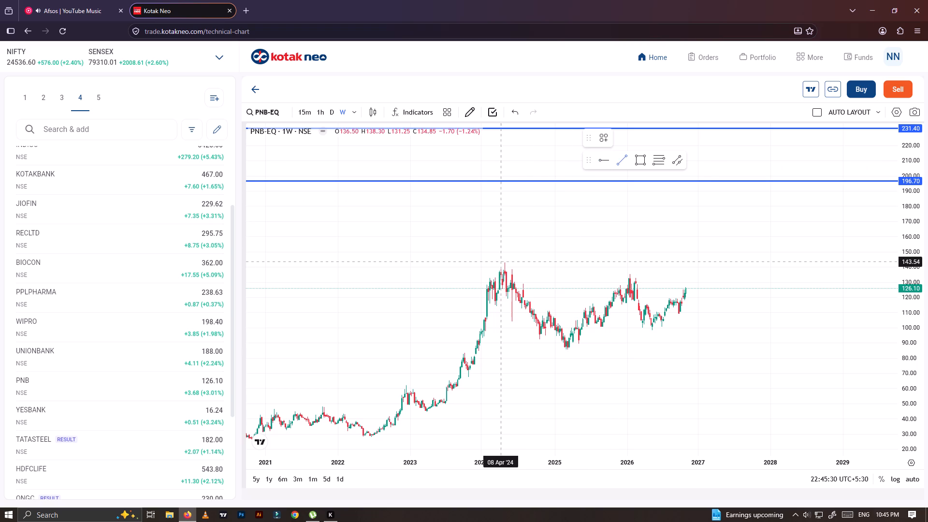
left_click(503, 261)
left_click(722, 286)
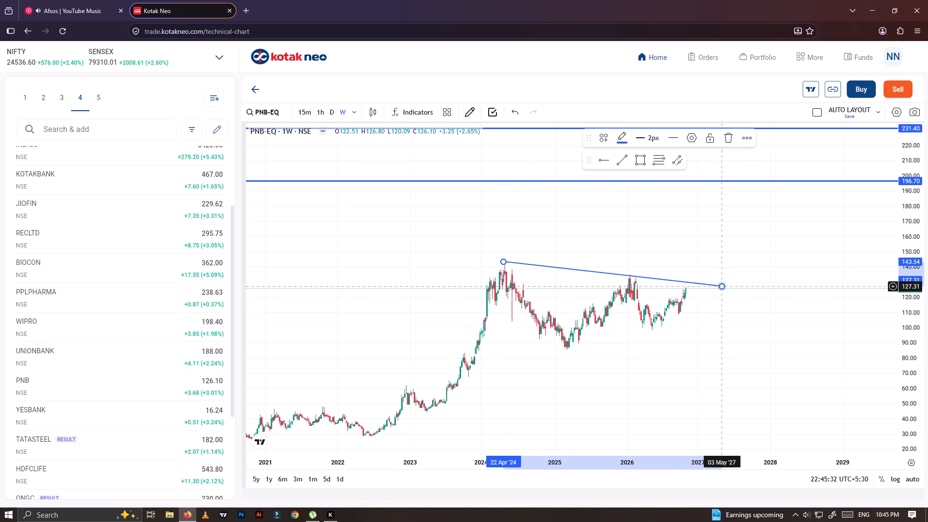
Draw an ascending trend line from about 66.51 on 23 October 2023, under the 2025 and 2026 lows, into late 2027.
left_click(624, 165)
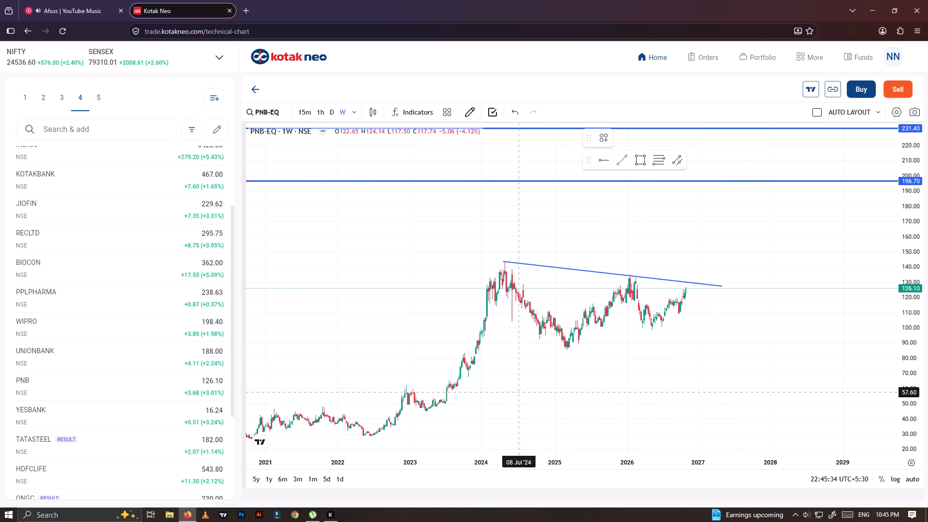
left_click(468, 378)
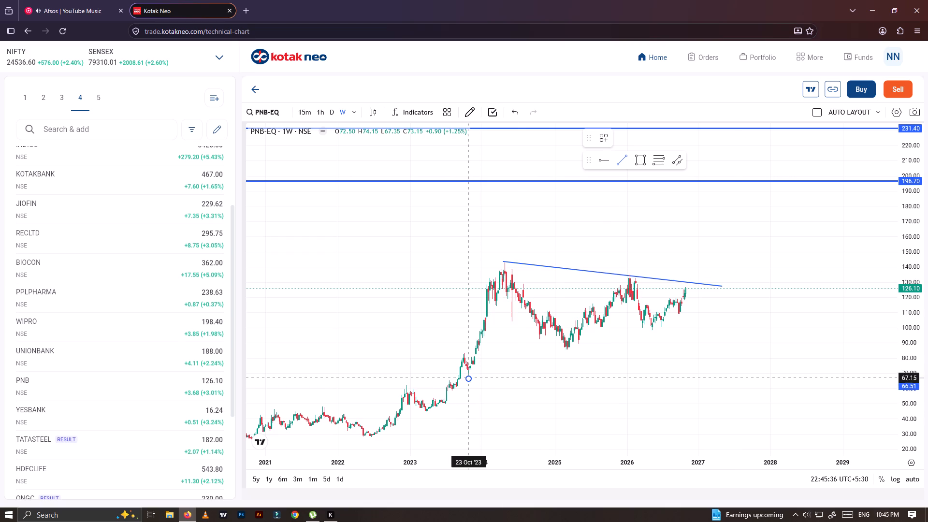
left_click(753, 301)
Extend both trend lines so they converge into a triangle at about 121 on 13 December 2027.
left_click_drag(721, 288, 756, 293)
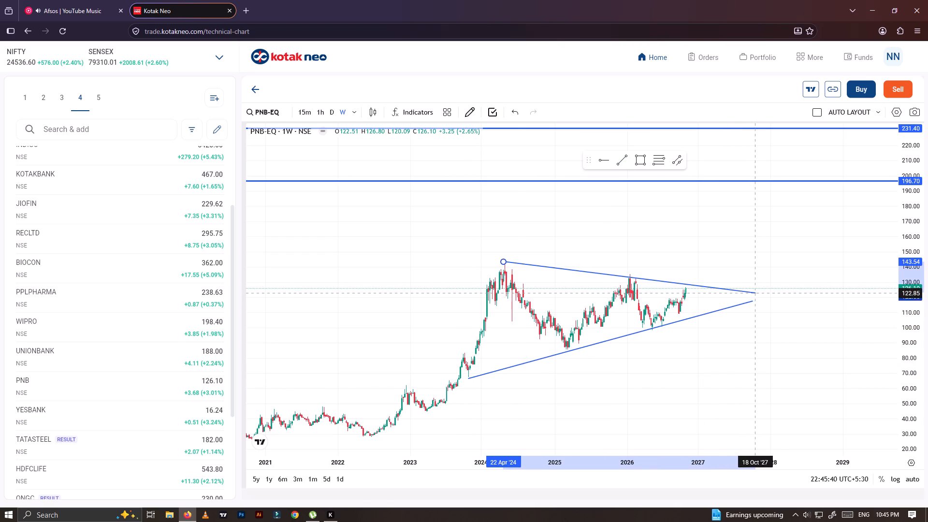
left_click_drag(756, 293, 766, 296)
left_click_drag(753, 300, 770, 296)
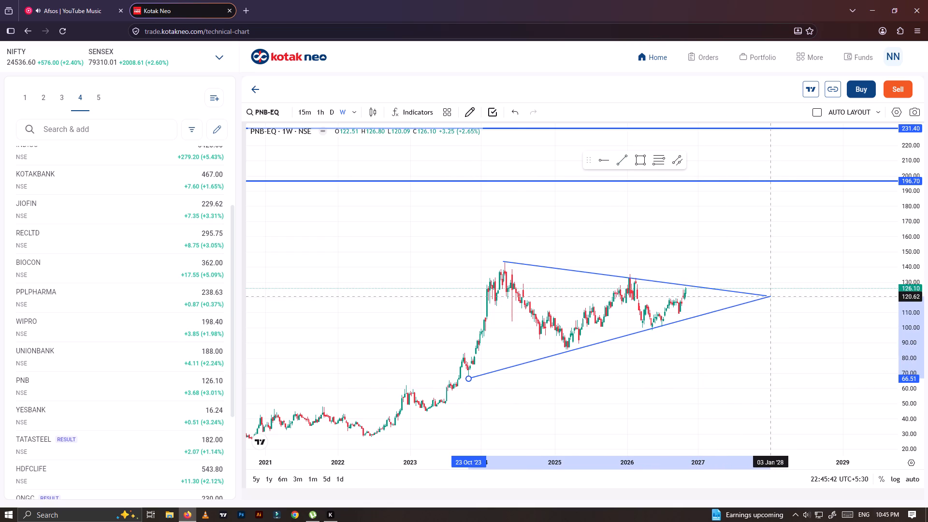
left_click_drag(770, 296, 767, 296)
left_click(493, 391)
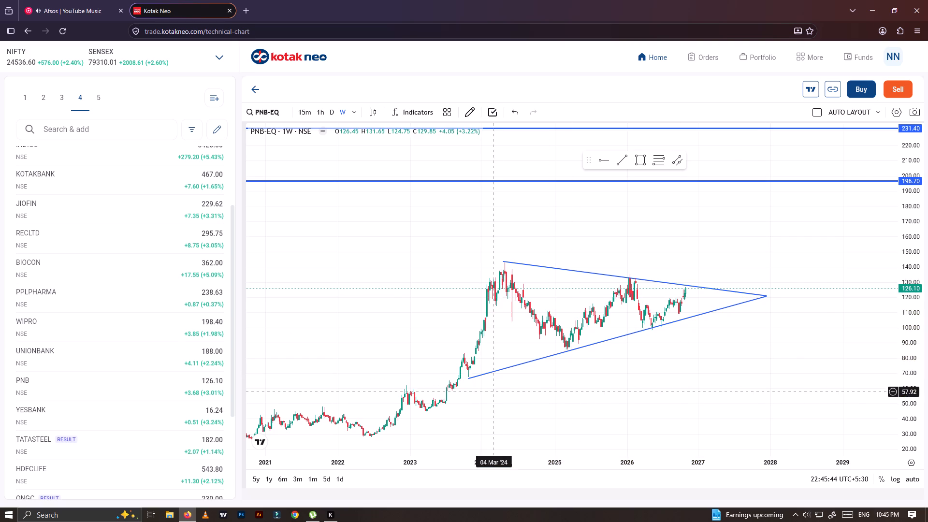
Lock both the descending and ascending trend lines of the PNB triangle.
scroll(496, 397, "down", 6)
scroll(453, 308, "up", 2)
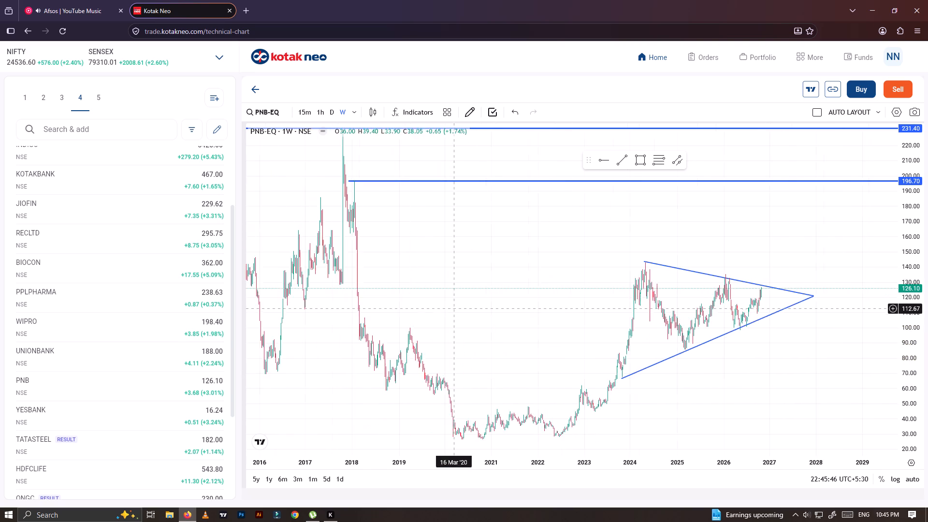
scroll(451, 310, "up", 3)
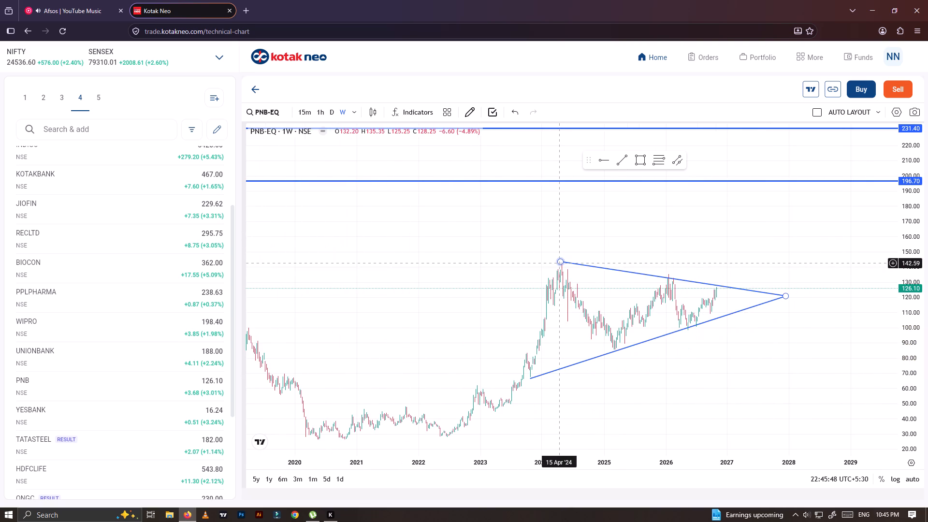
left_click(559, 263)
left_click(706, 136)
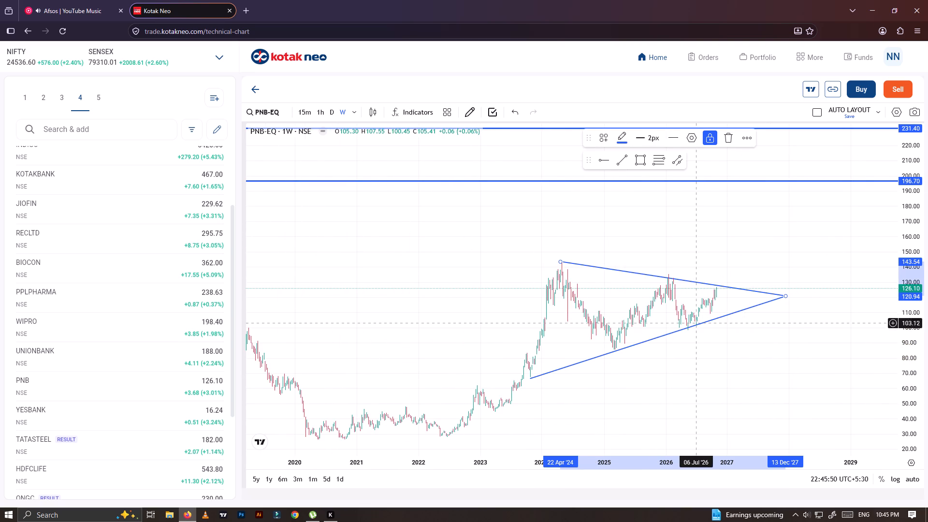
left_click(697, 323)
left_click(716, 141)
Examine PNB's full weekly price history against the marked horizontal levels and the triangle.
scroll(658, 290, "up", 3)
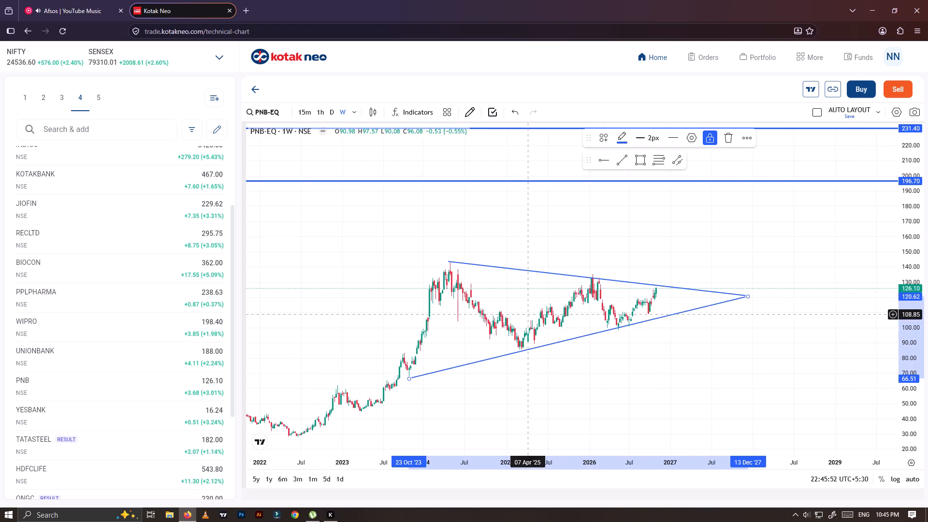
left_click_drag(525, 315, 573, 344)
scroll(578, 343, "down", 13)
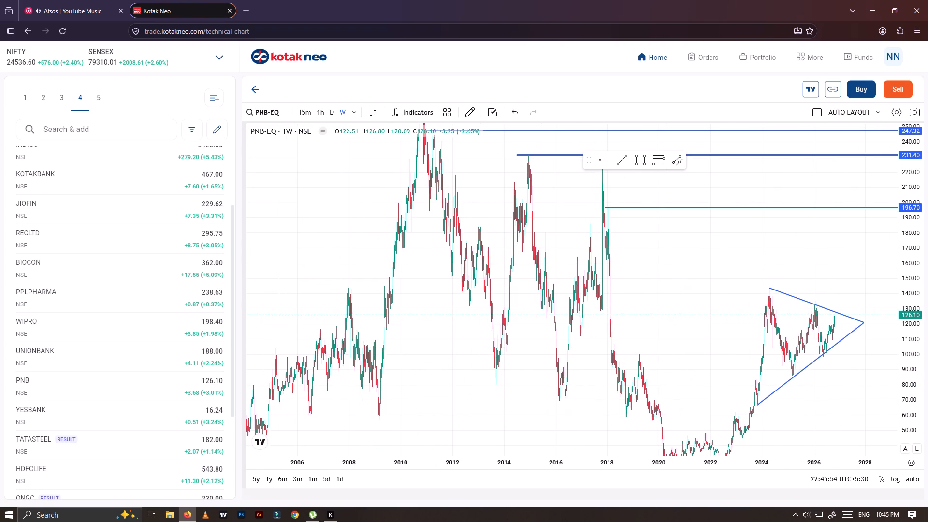
left_click_drag(909, 242, 911, 329)
left_click_drag(725, 319, 681, 327)
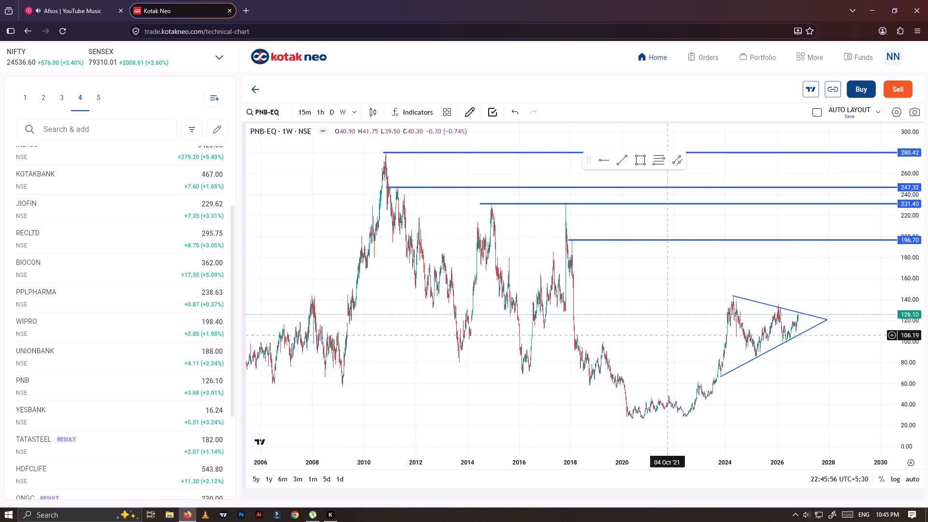
scroll(659, 336, "up", 3)
left_click_drag(744, 270, 753, 327)
scroll(751, 333, "down", 5)
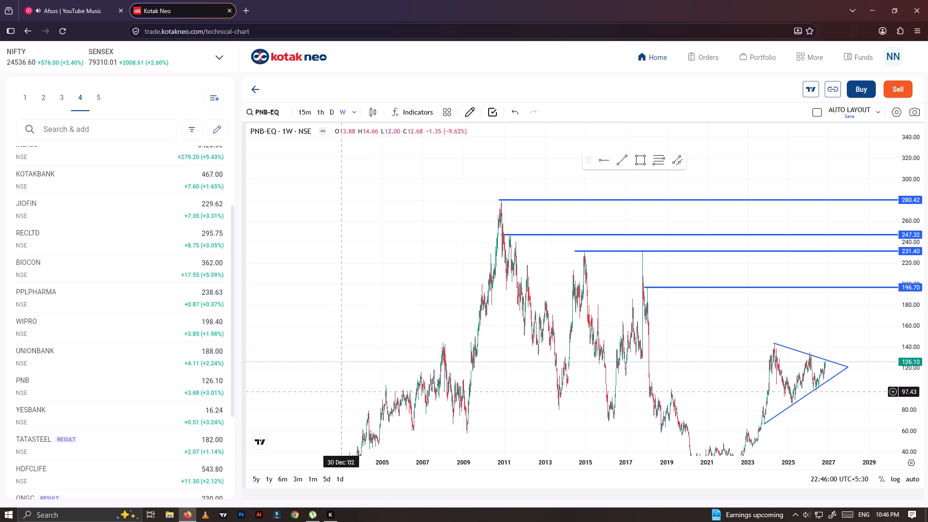
Open the YESBANK technical chart from the watchlist and examine its full weekly price history.
left_click(172, 418)
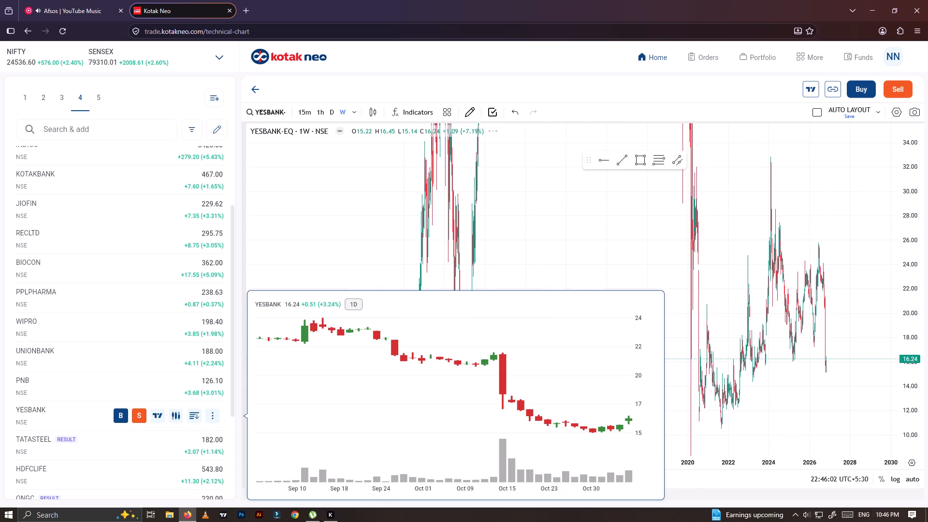
left_click(172, 418)
left_click_drag(906, 168, 860, 471)
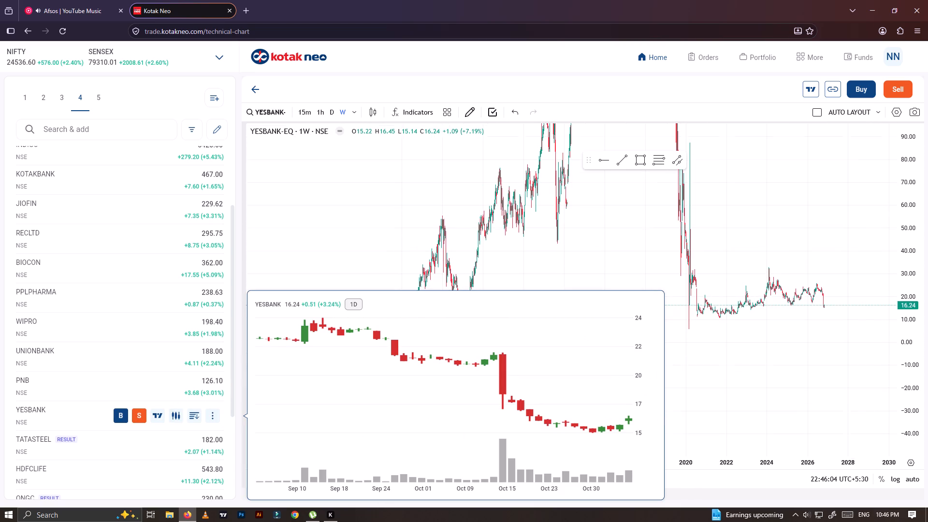
left_click_drag(860, 471, 859, 472)
left_click(764, 377)
scroll(640, 307, "down", 4)
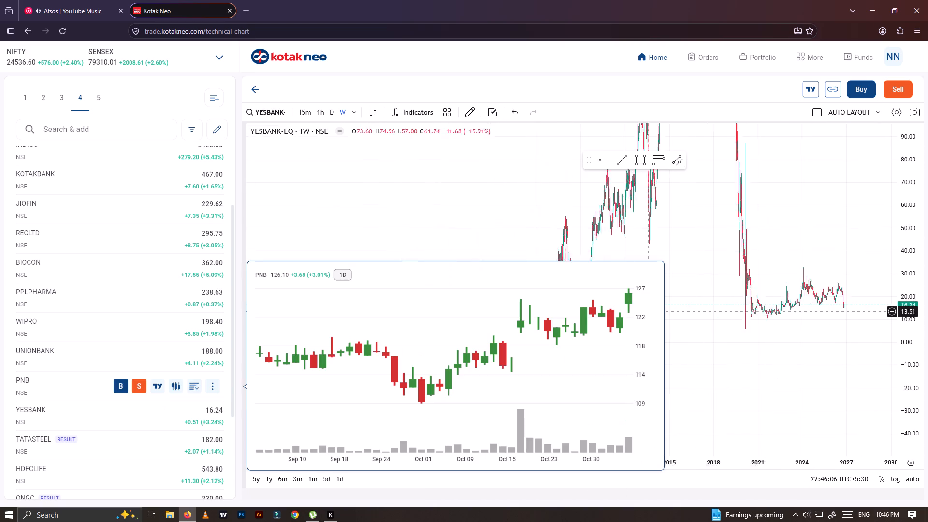
scroll(648, 311, "down", 1)
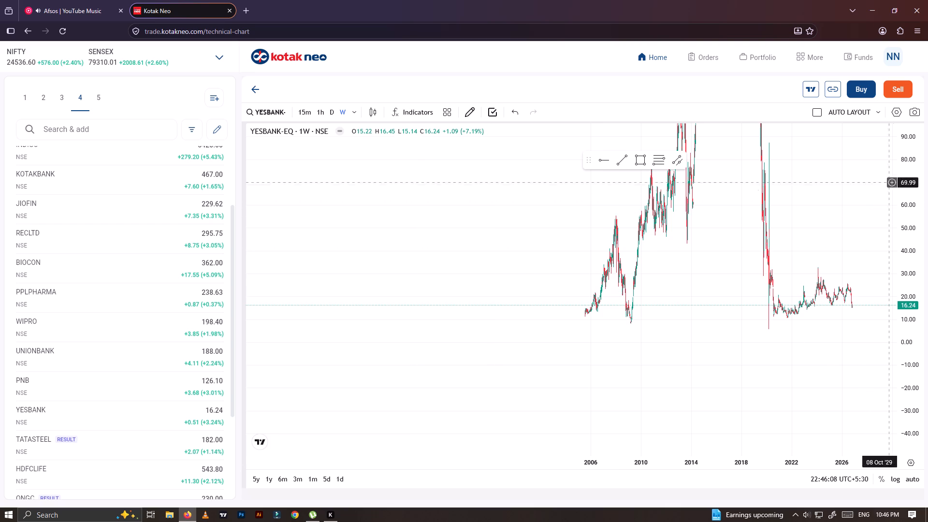
left_click_drag(910, 174, 883, 381)
scroll(669, 320, "up", 6)
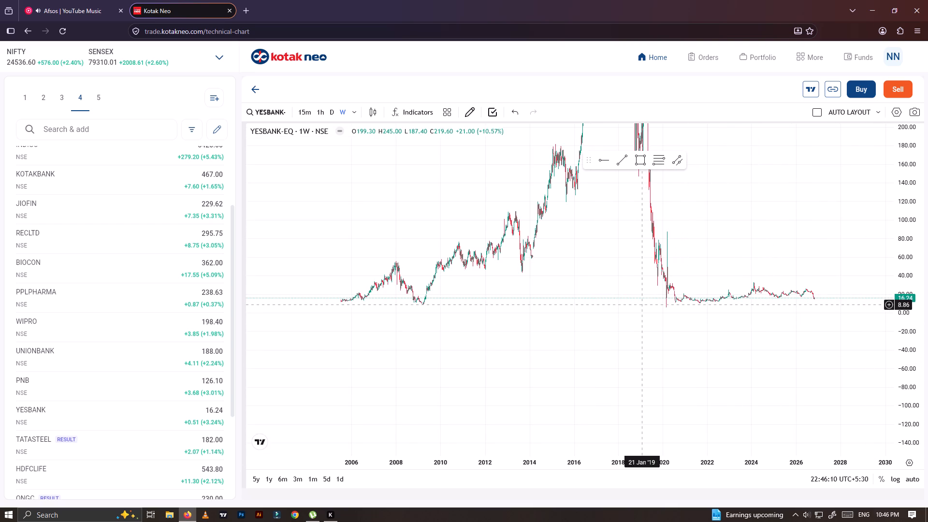
scroll(642, 304, "down", 7)
left_click_drag(677, 266, 648, 470)
left_click_drag(909, 223, 903, 256)
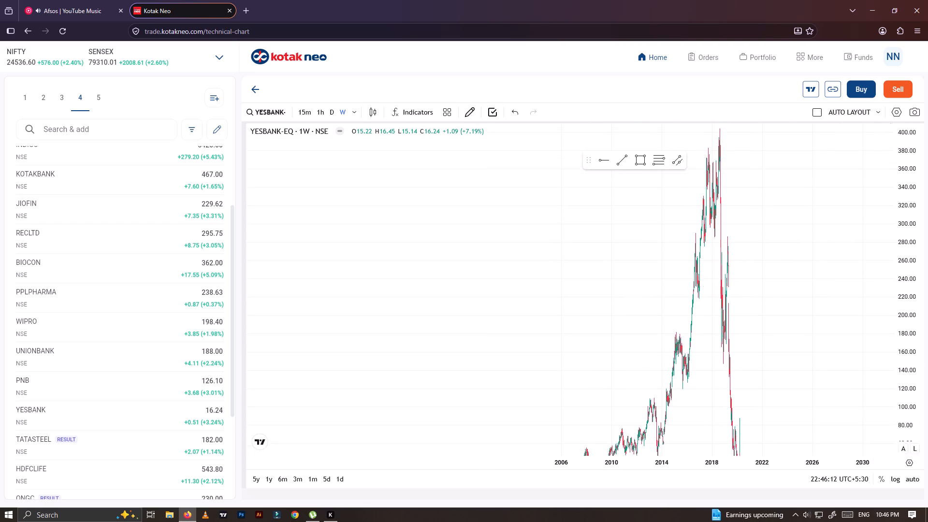
left_click_drag(903, 256, 873, 434)
left_click_drag(872, 405, 806, 377)
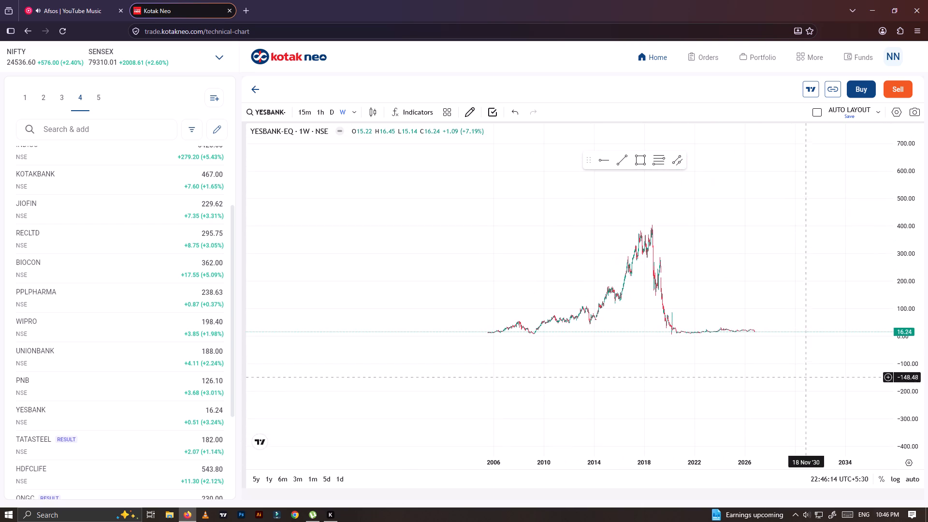
left_click_drag(902, 405, 869, 278)
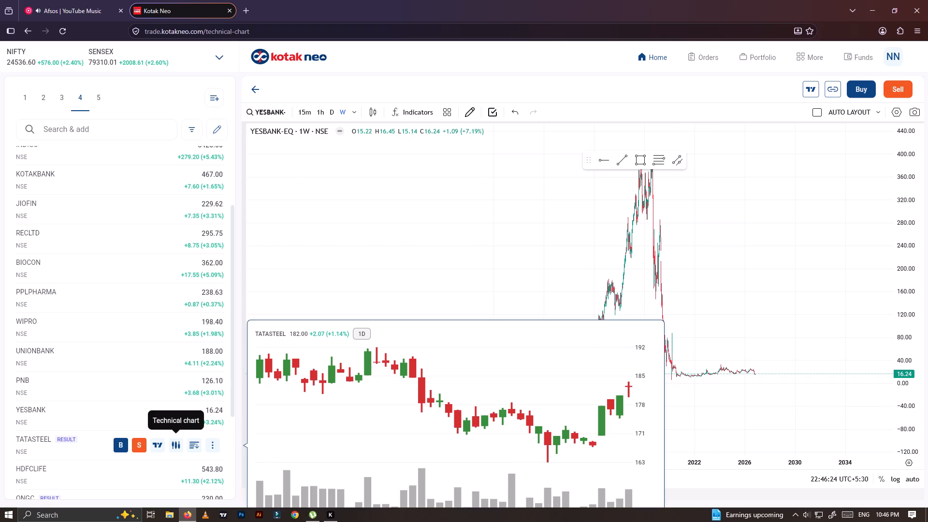
Open the TATASTEEL technical chart from the watchlist and examine its full weekly price history.
left_click(179, 446)
left_click_drag(907, 203, 900, 221)
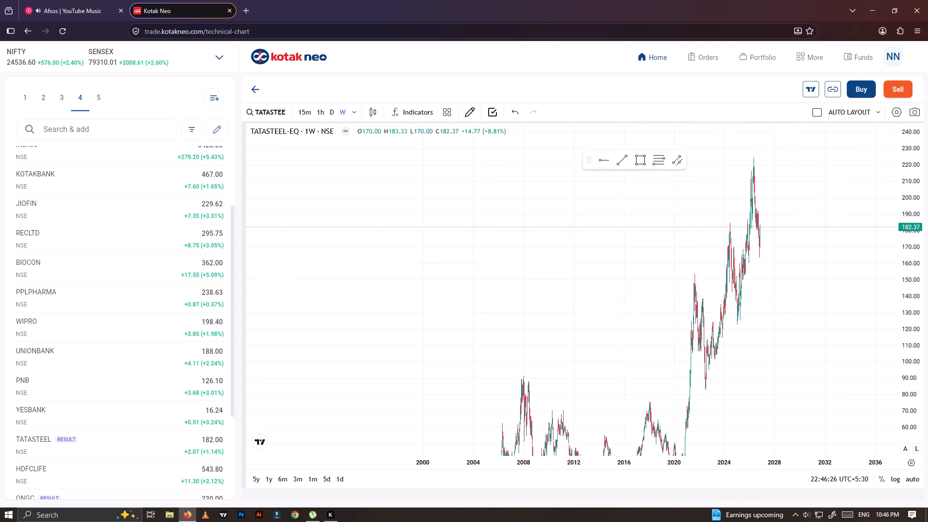
left_click_drag(900, 221, 869, 364)
scroll(547, 328, "up", 11)
scroll(422, 331, "up", 4)
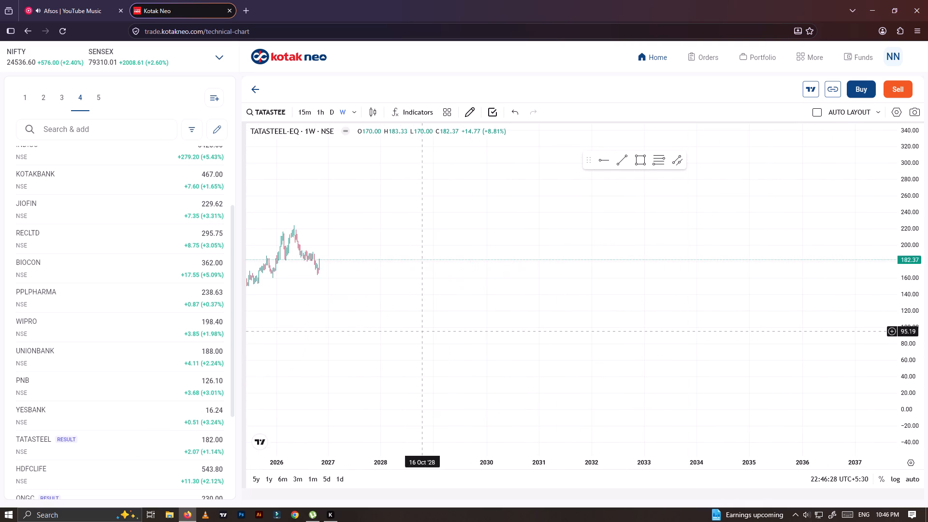
left_click_drag(396, 321, 634, 357)
left_click_drag(896, 372, 893, 321)
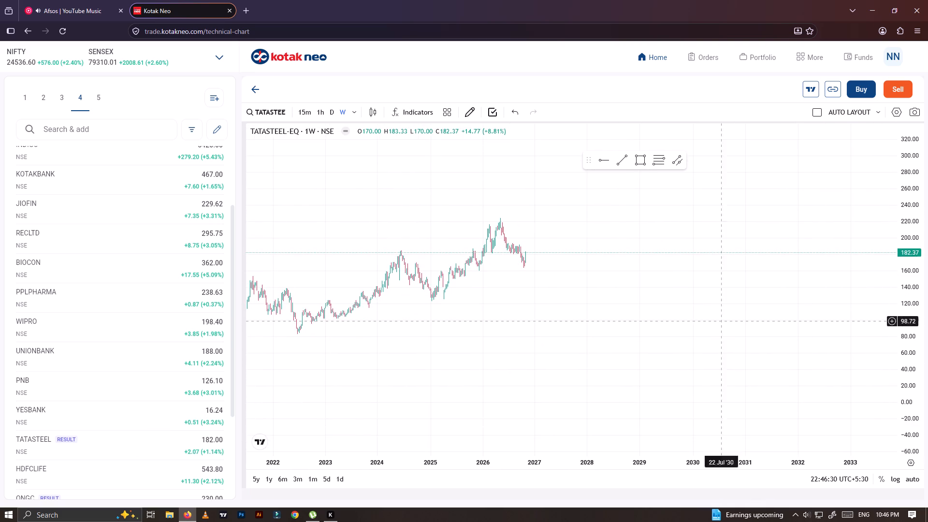
scroll(620, 321, "down", 7)
scroll(558, 308, "down", 14)
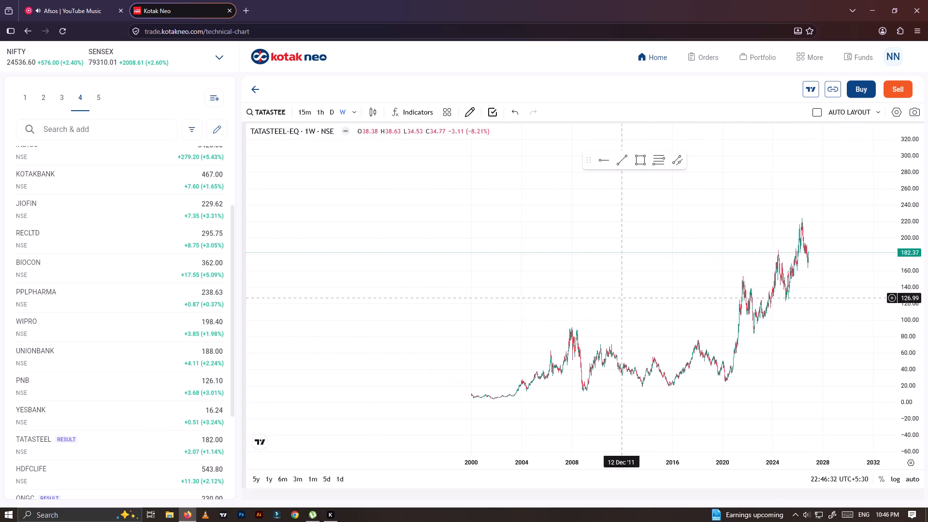
scroll(638, 288, "down", 6)
scroll(653, 304, "up", 13)
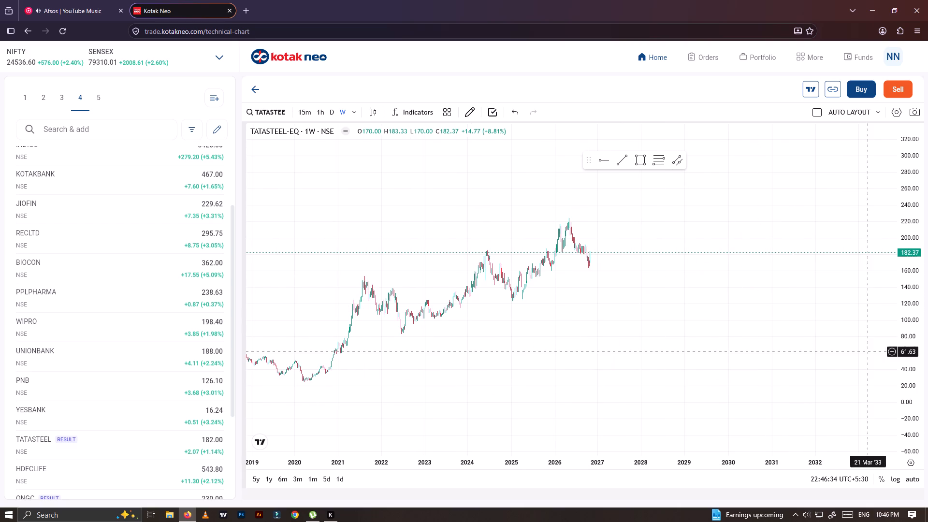
Draw a horizontal ray at about 182.39 from 29 April 2024, near the mid-2024 swing high, and lock it.
left_click_drag(911, 355, 872, 136)
left_click_drag(862, 142, 852, 148)
scroll(411, 256, "up", 4)
left_click_drag(411, 256, 657, 326)
scroll(530, 296, "up", 2)
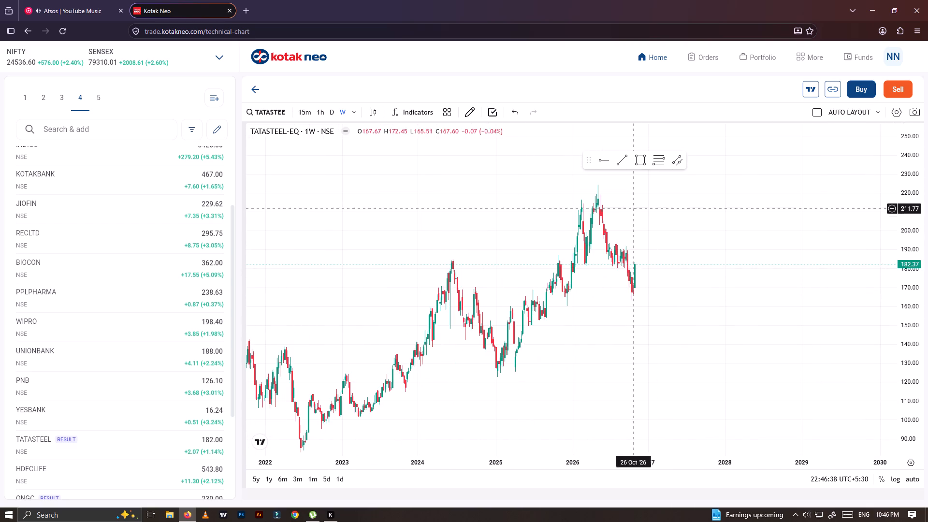
left_click(606, 164)
left_click(439, 261)
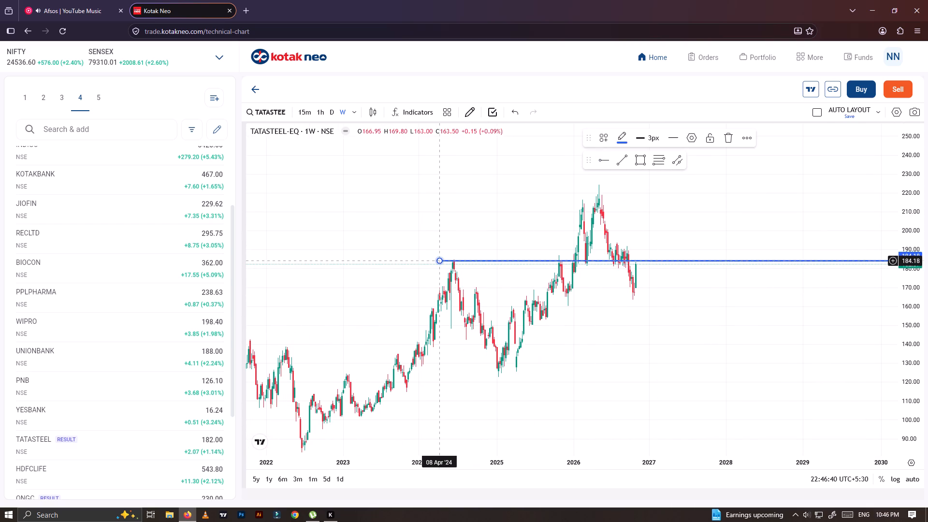
left_click_drag(439, 261, 444, 264)
left_click(714, 140)
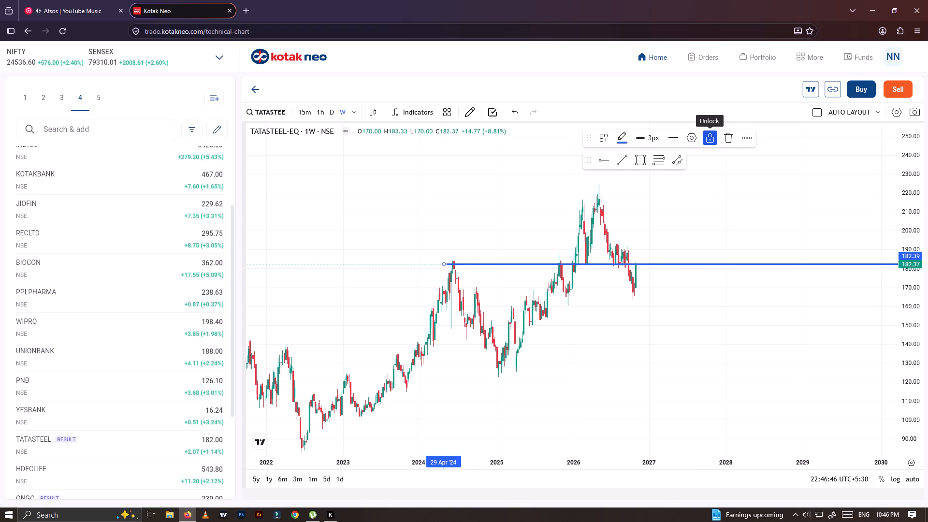
Draw a horizontal ray at about 123.63 from 14 November 2022, near the early-2023 swing high, and lock it.
left_click(599, 159)
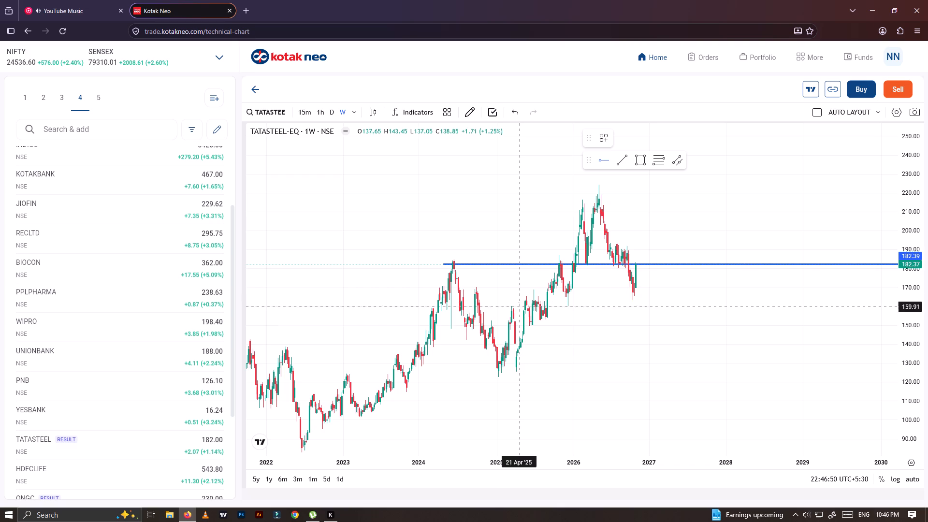
left_click(332, 375)
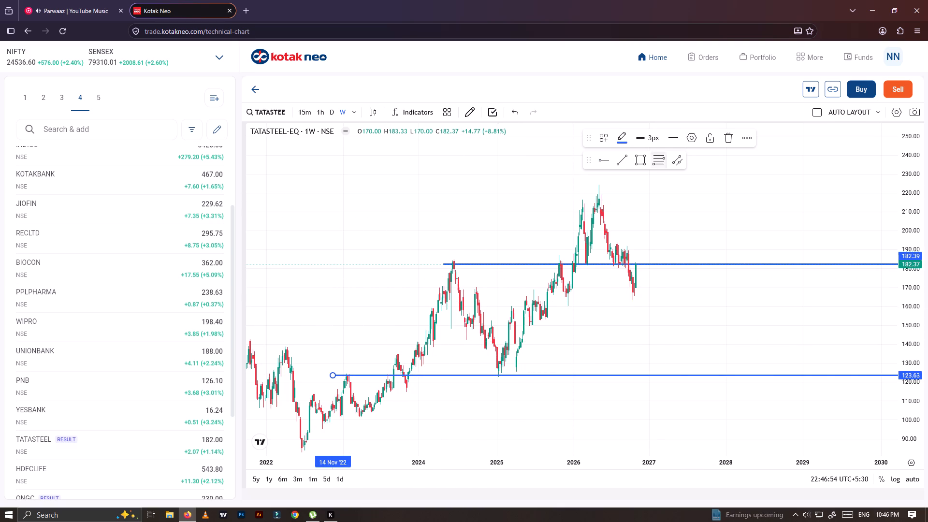
left_click(705, 140)
Switch to YouTube Music, browse its home page recommendations, and close that page for good.
left_click(99, 0)
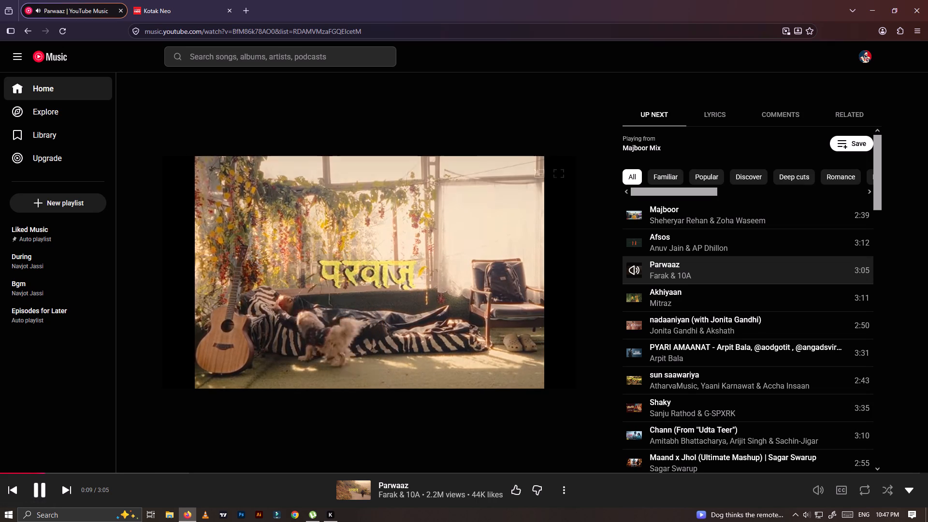
left_click(428, 92)
left_click(277, 489)
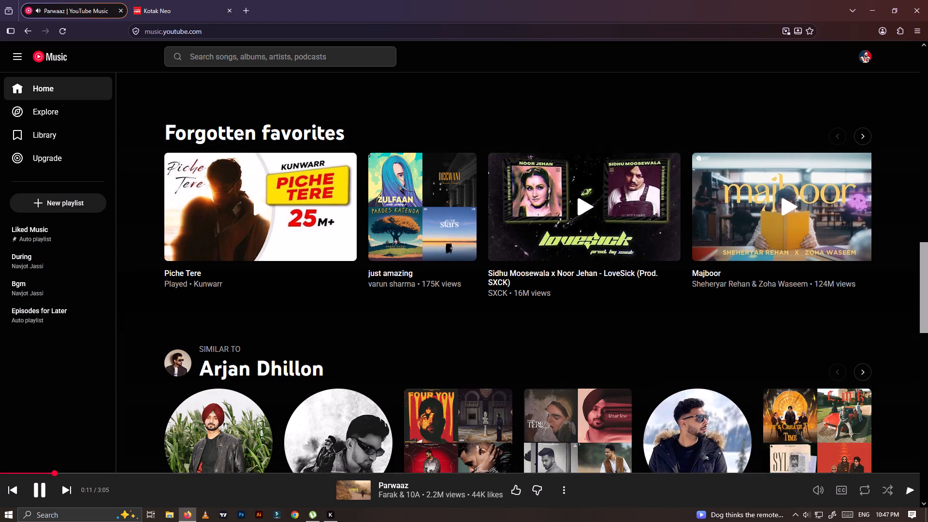
scroll(700, 291, "down", 3)
scroll(654, 296, "down", 5)
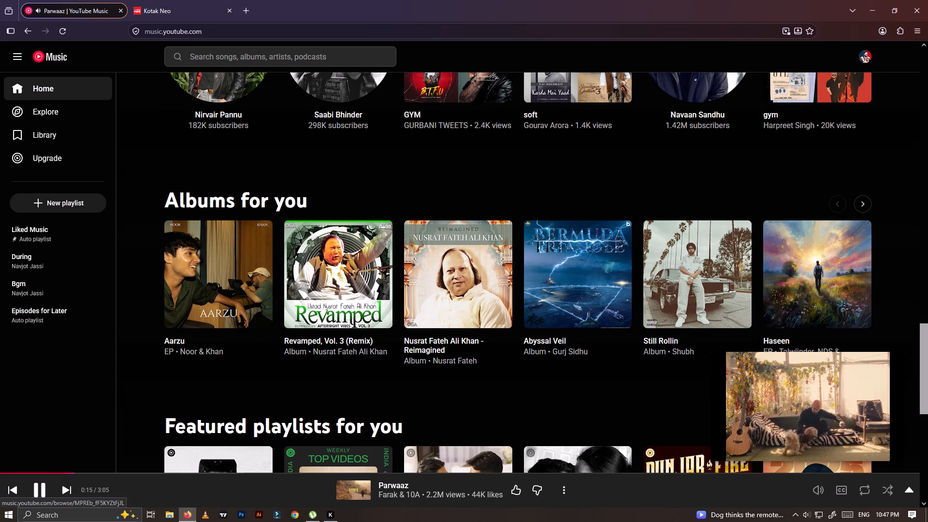
left_click(121, 13)
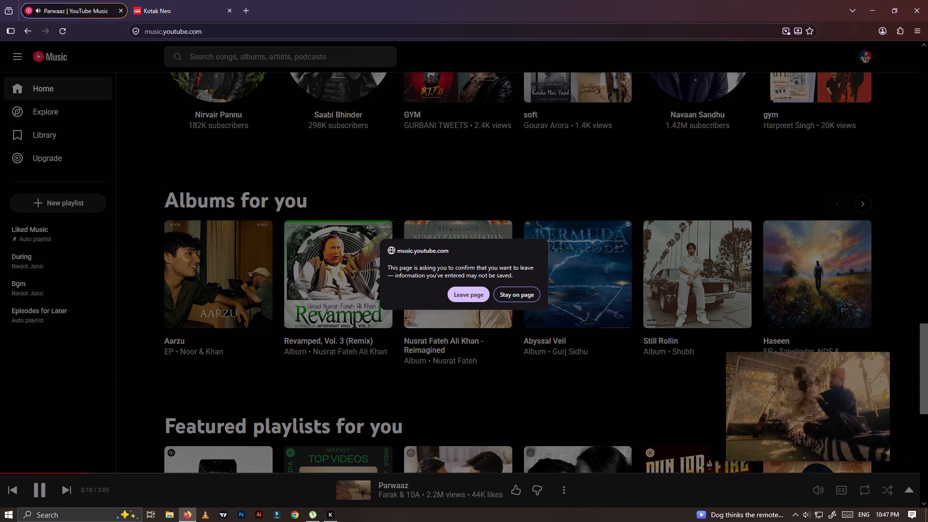
left_click(479, 298)
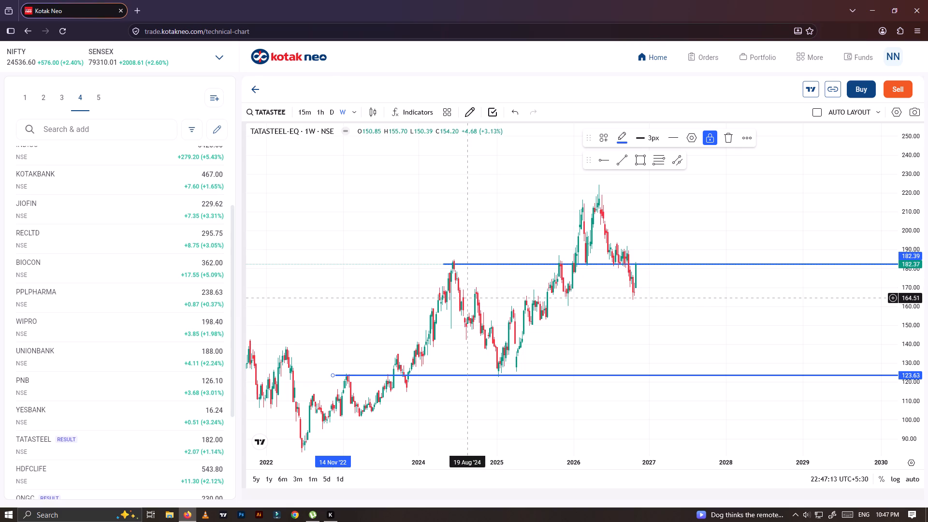
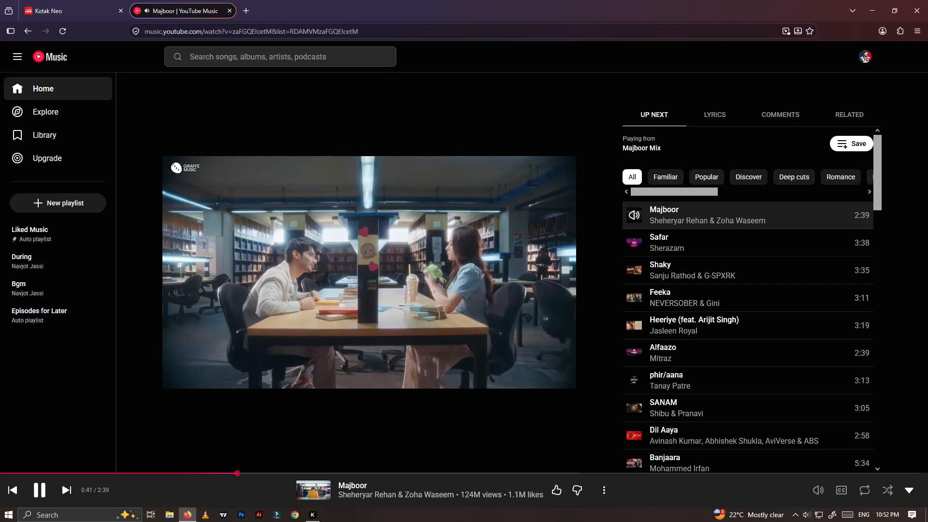
Return to Kotak Neo, placing its tab after YouTube Music, and set the TATASTEEL chart to the weekly timeframe.
left_click_drag(82, 0, 318, 0)
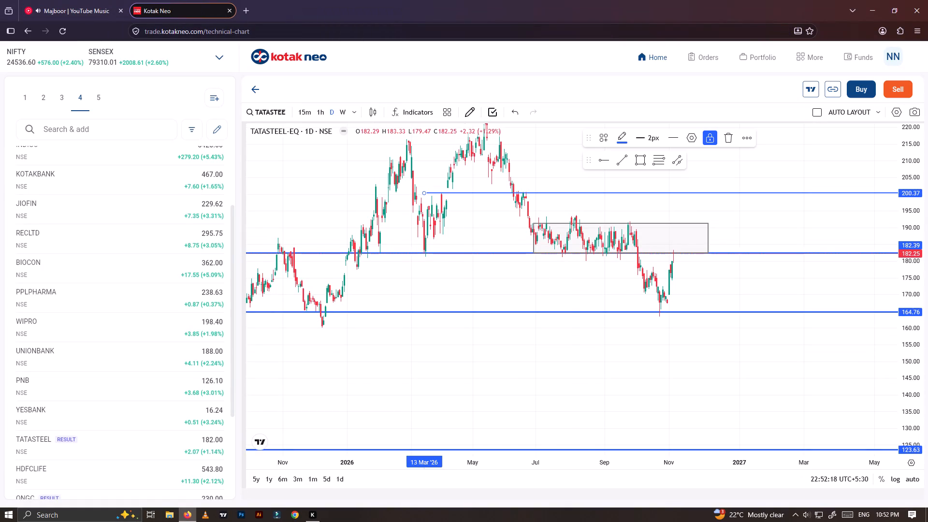
scroll(614, 265, "up", 2)
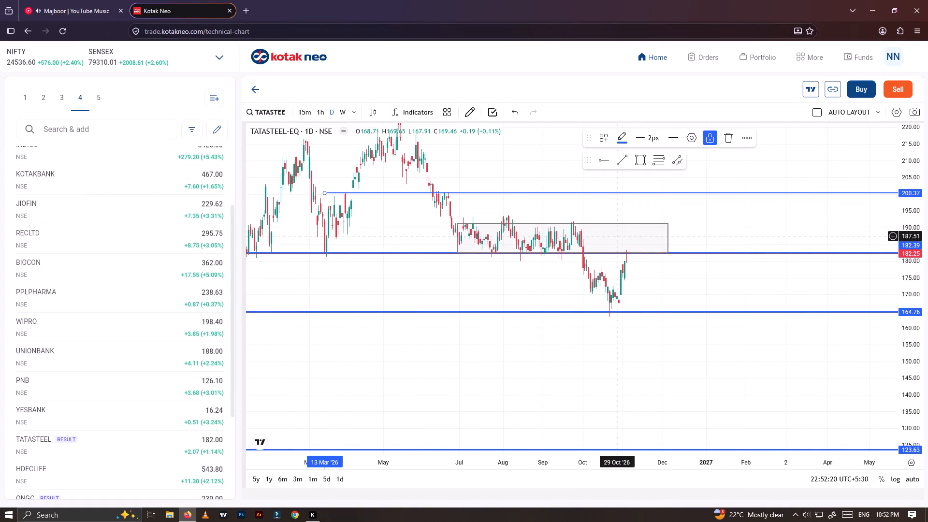
scroll(652, 215, "down", 4)
left_click_drag(580, 179, 574, 272)
scroll(555, 278, "up", 4)
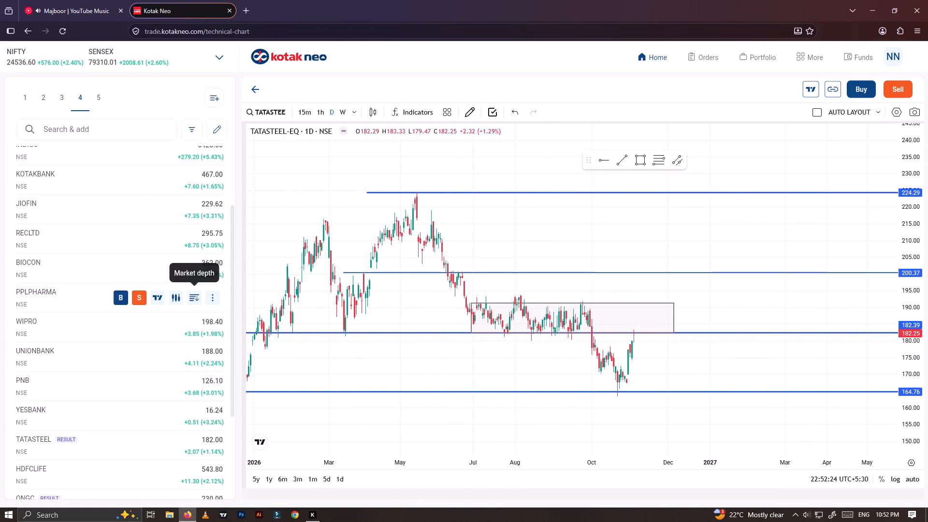
left_click(347, 115)
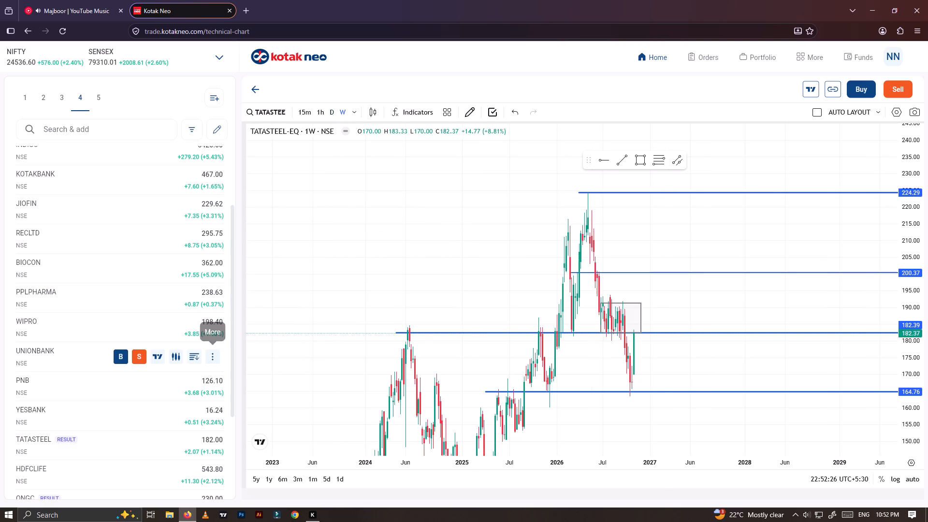
Open the HDFCLIFE technical chart from the watchlist and examine its full weekly price history.
scroll(216, 359, "down", 2)
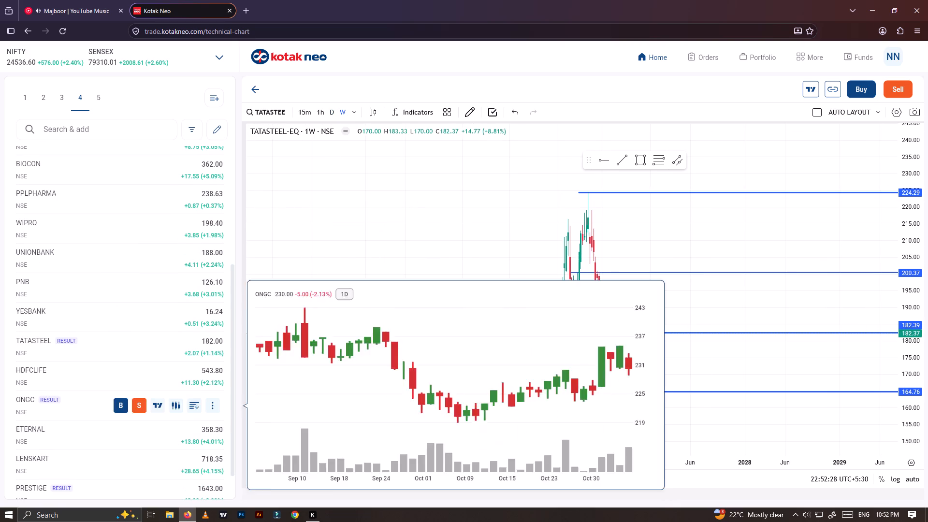
left_click(175, 377)
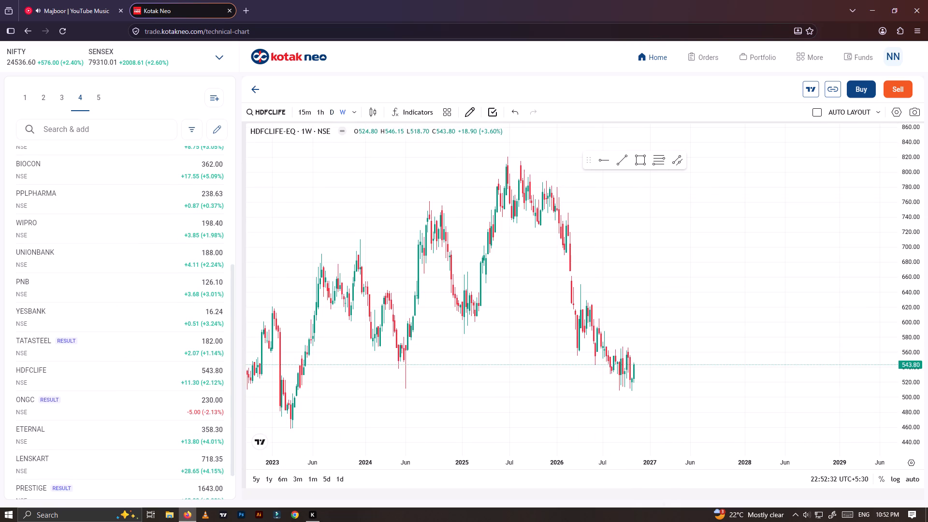
left_click_drag(913, 172, 902, 362)
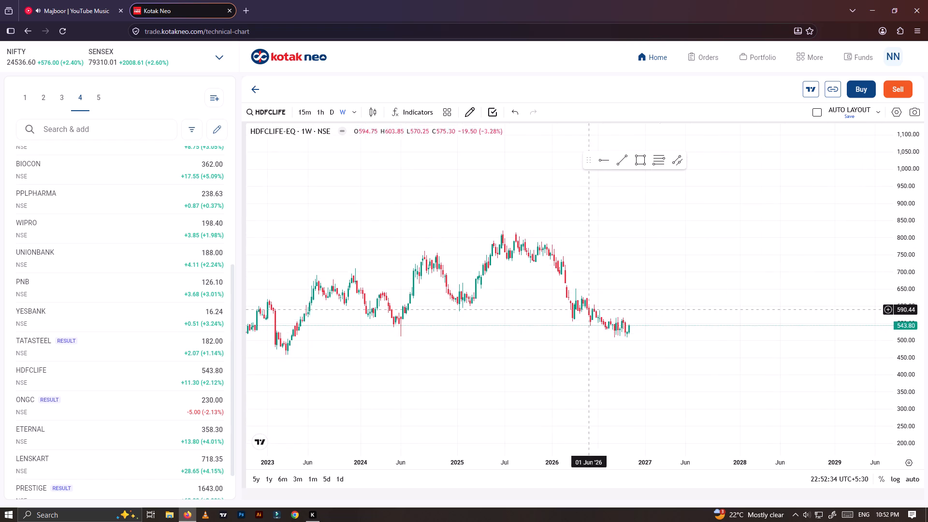
scroll(580, 309, "down", 14)
scroll(660, 252, "up", 6)
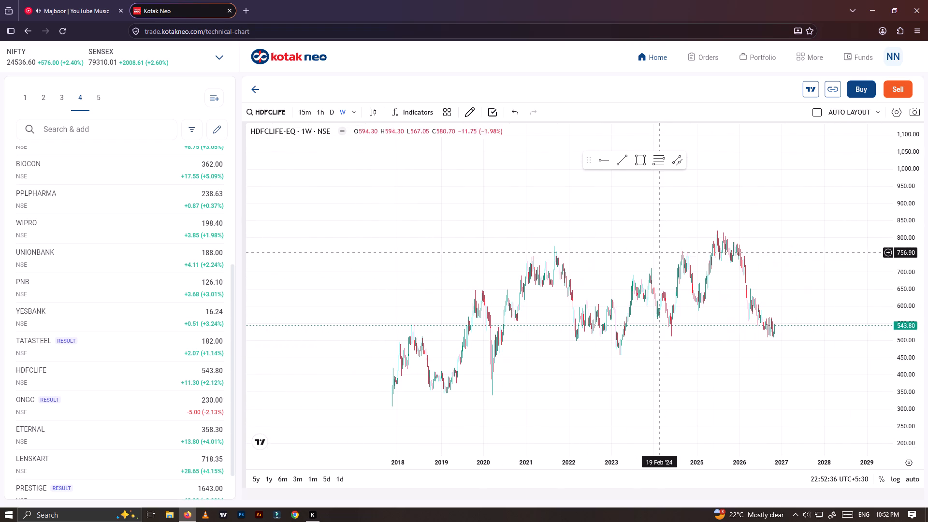
scroll(605, 261, "up", 6)
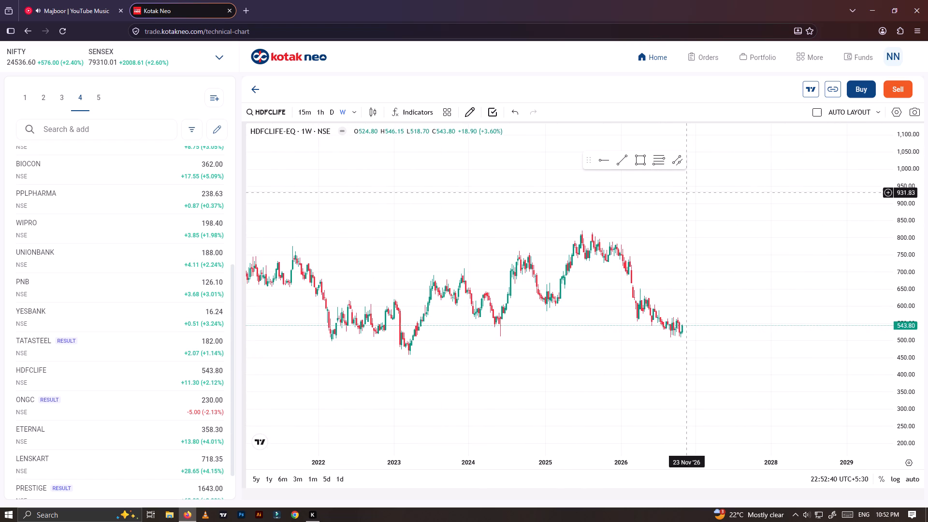
Draw a horizontal ray at about 502.97 from 31 January 2022, near the early-2022 swing low, make it 3px thick, and lock it.
left_click(602, 166)
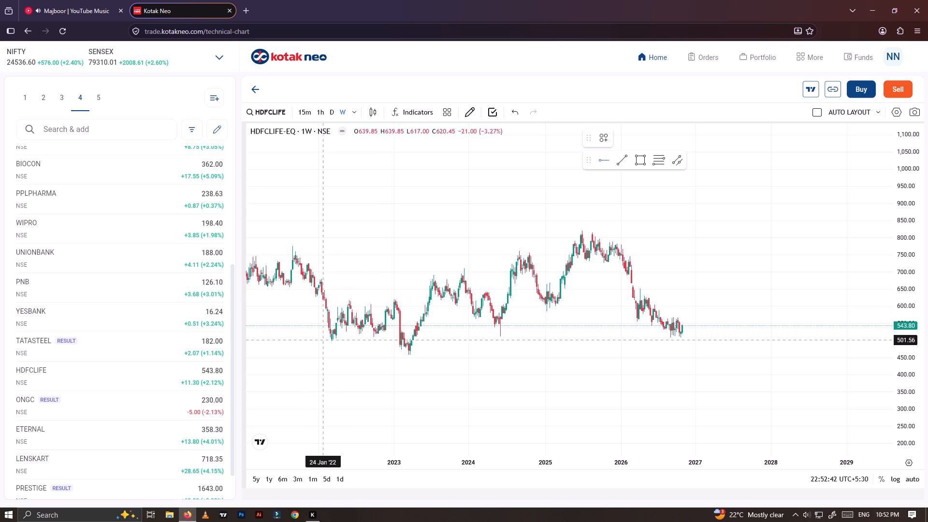
left_click(324, 339)
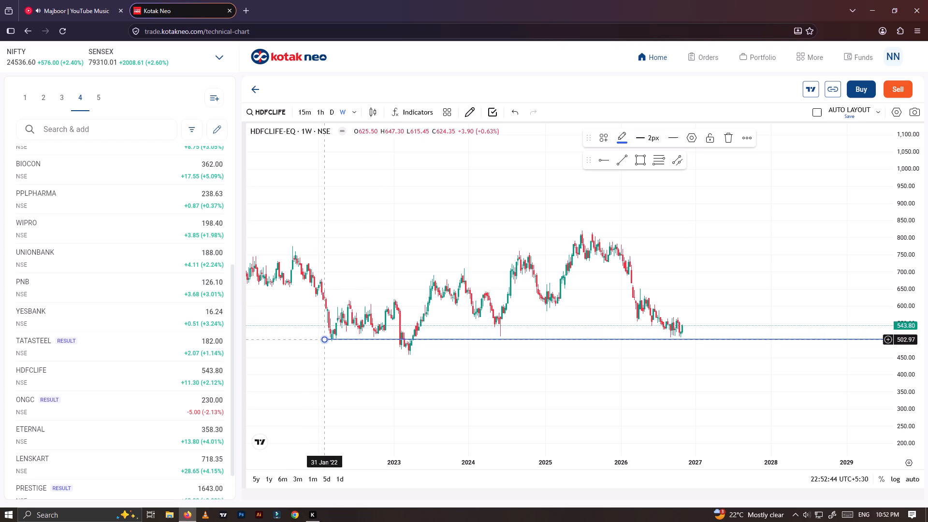
left_click(644, 142)
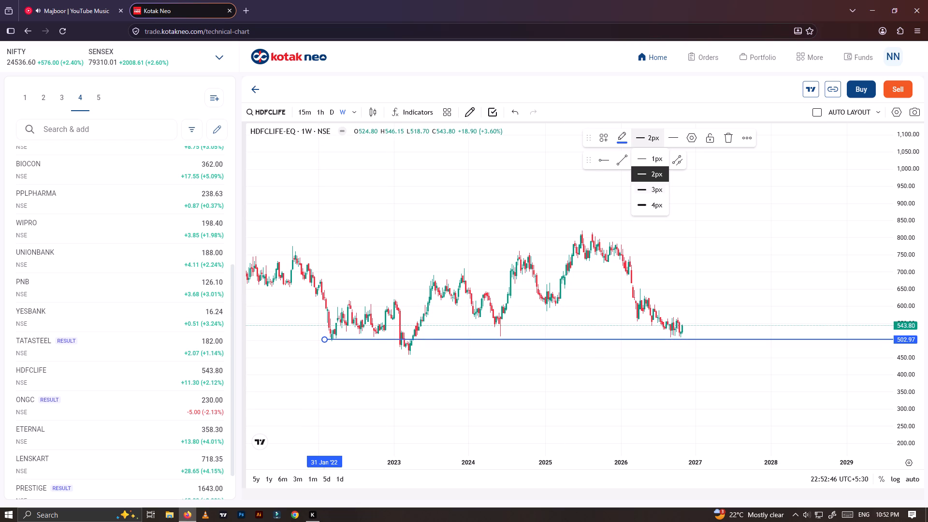
left_click(648, 188)
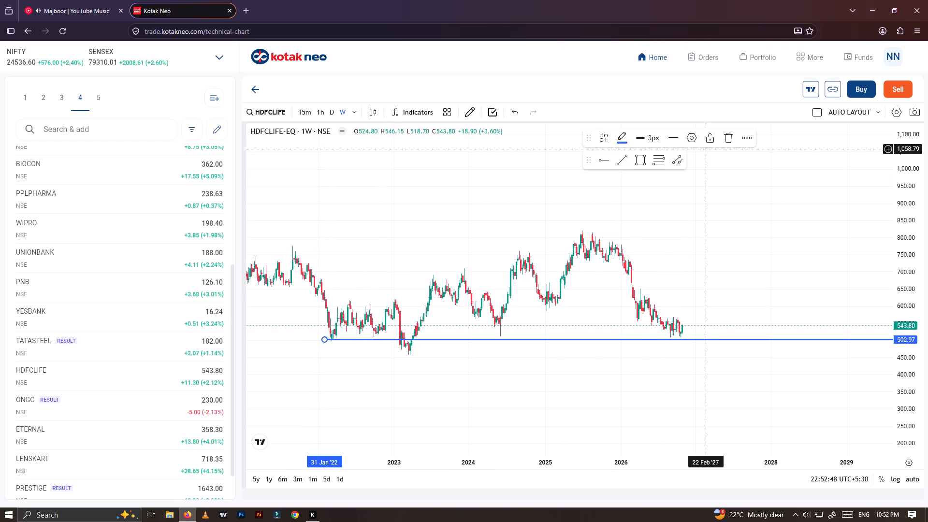
left_click(708, 143)
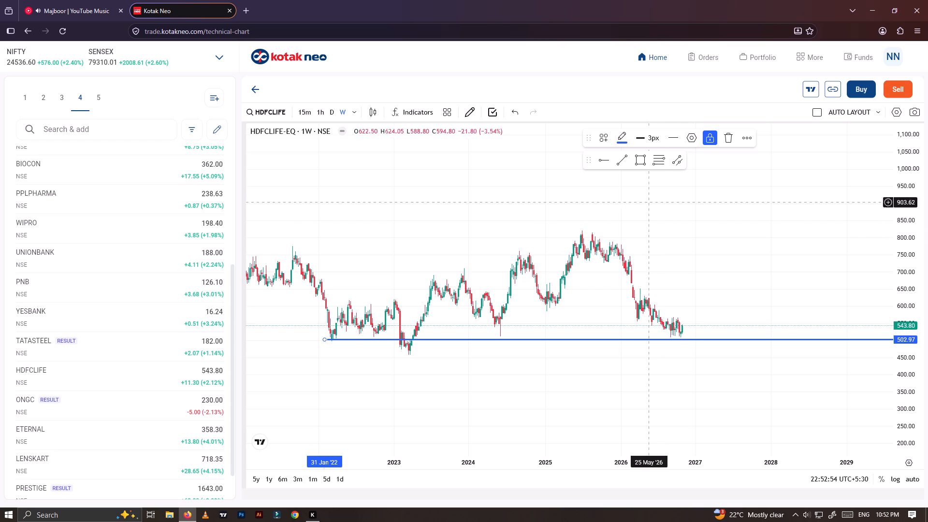
Draw a horizontal ray at about 459.24 from 13 February 2023, near the early-2023 swing low, and lock it.
left_click(607, 164)
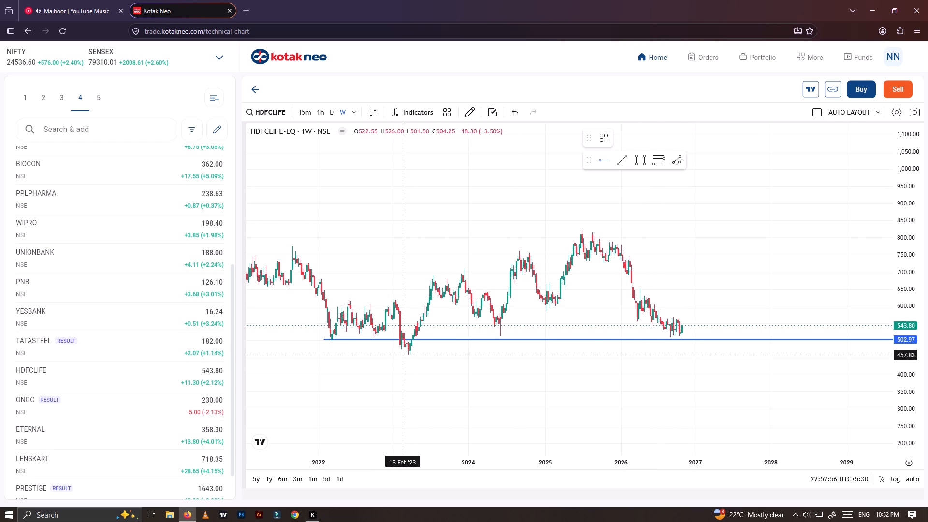
left_click(403, 354)
left_click(708, 138)
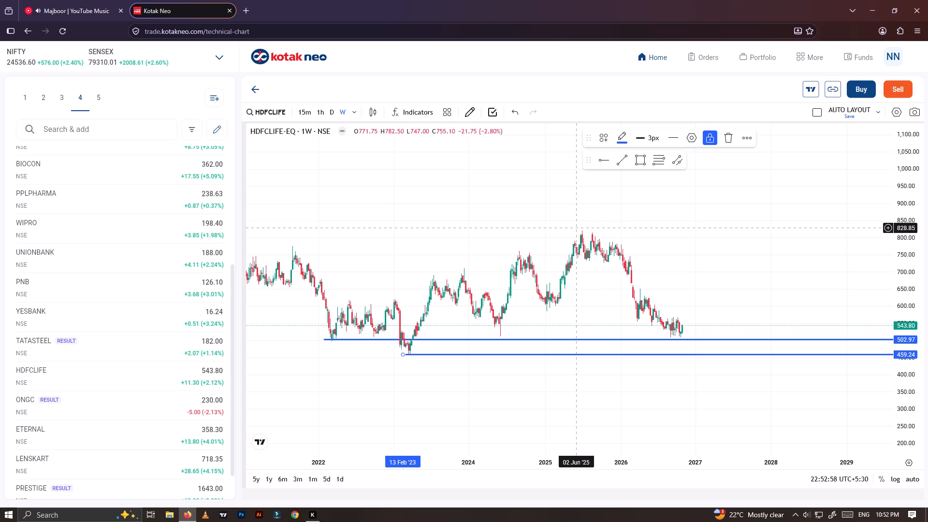
Draw a horizontal ray at about 814.74 from 2 June 2025, near the mid-2025 swing high, and lock it.
left_click(605, 158)
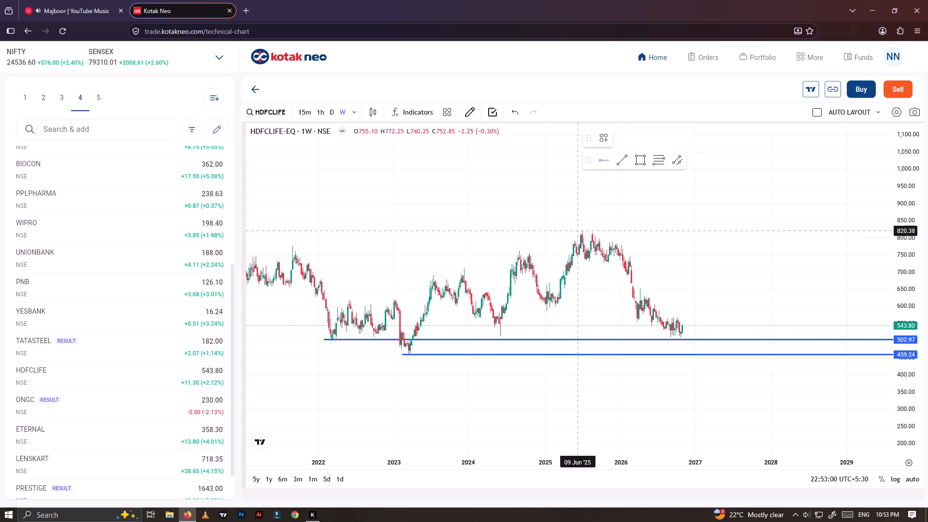
left_click(577, 232)
left_click(708, 141)
Start another horizontal ray on the HDFCLIFE weekly chart.
scroll(624, 214, "down", 4)
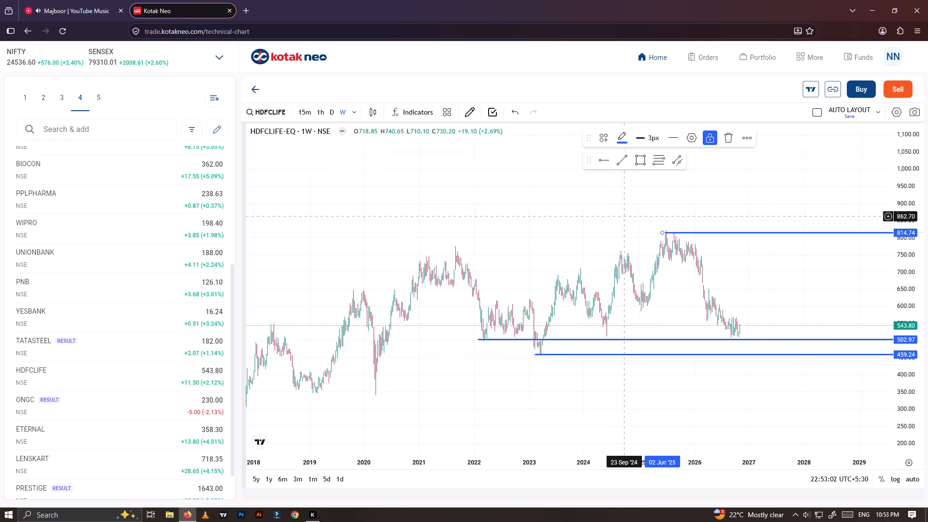
scroll(637, 312, "down", 6)
scroll(637, 322, "up", 12)
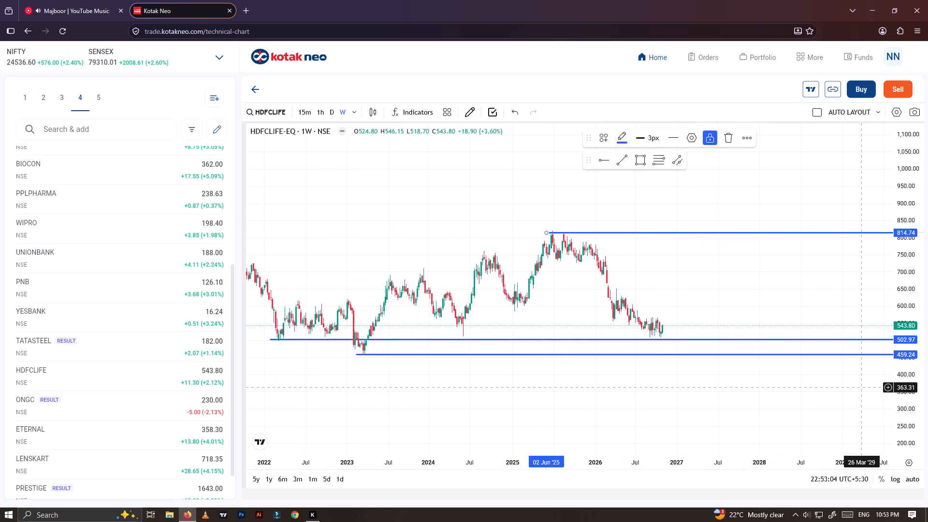
left_click_drag(910, 397, 887, 232)
scroll(638, 345, "up", 4)
left_click_drag(603, 366, 753, 327)
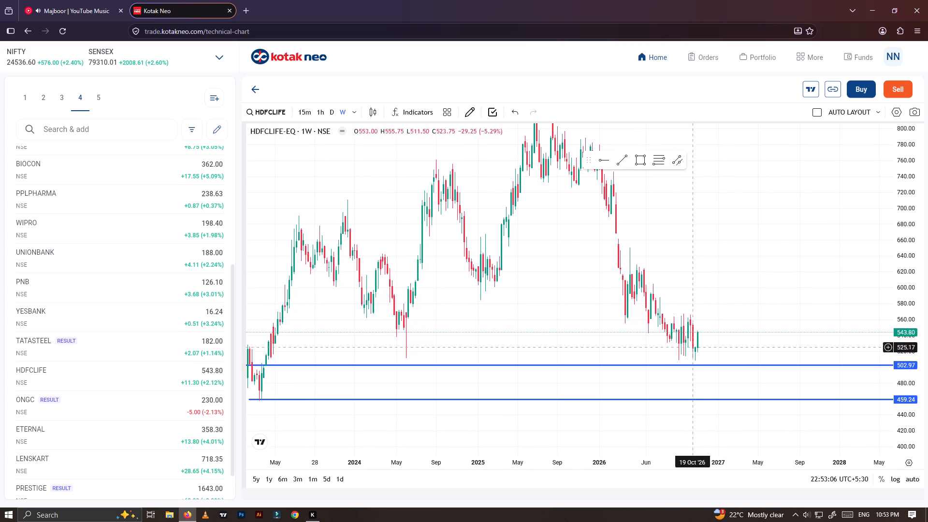
scroll(672, 362, "down", 2)
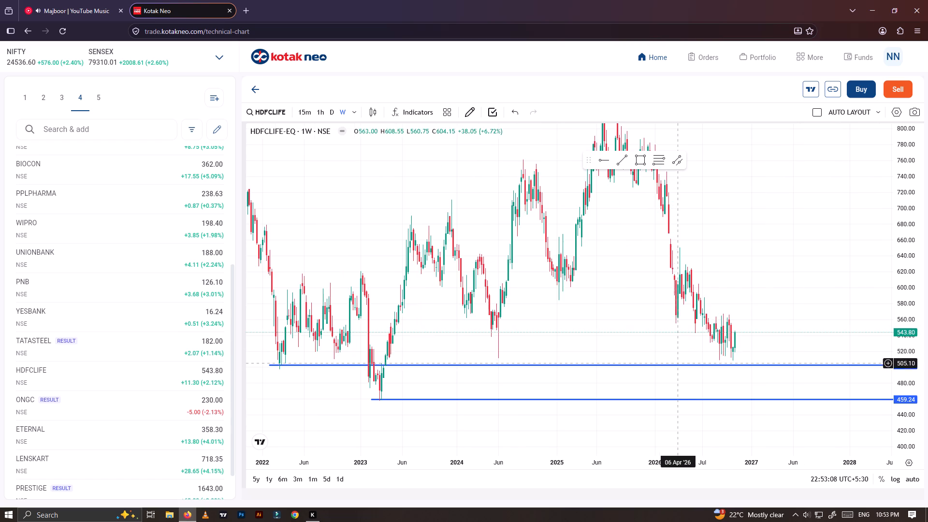
left_click(609, 155)
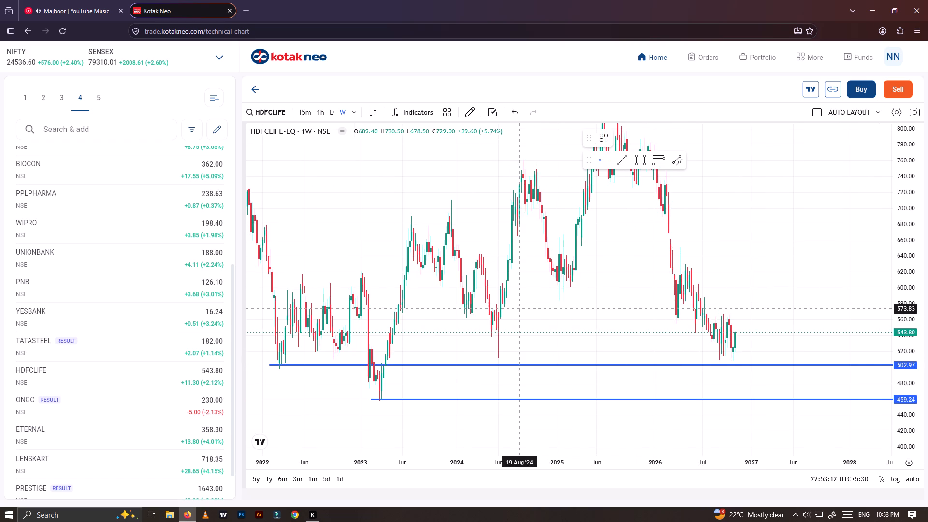